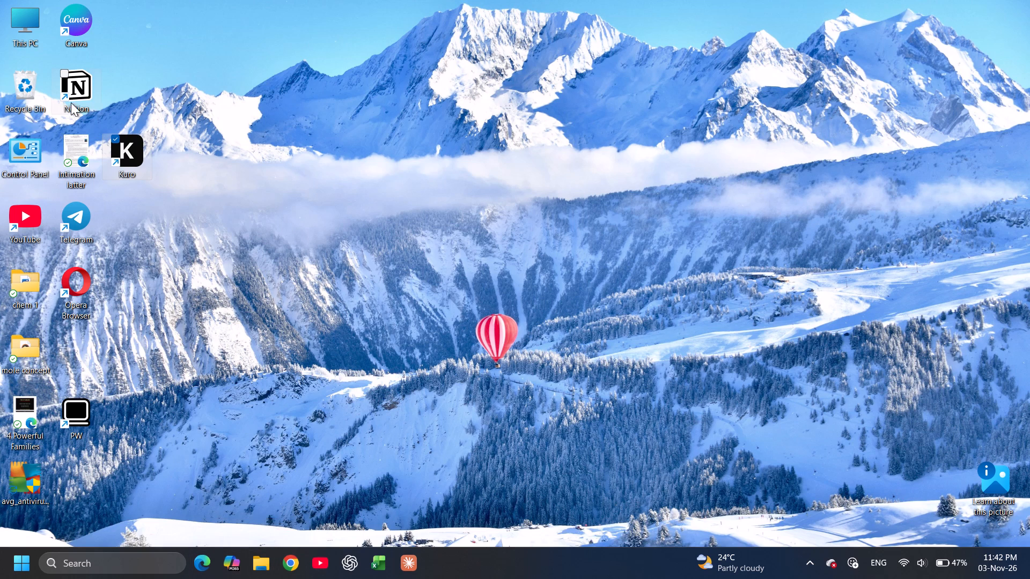
Open Notion and dismiss the update notice.
double_click(69, 89)
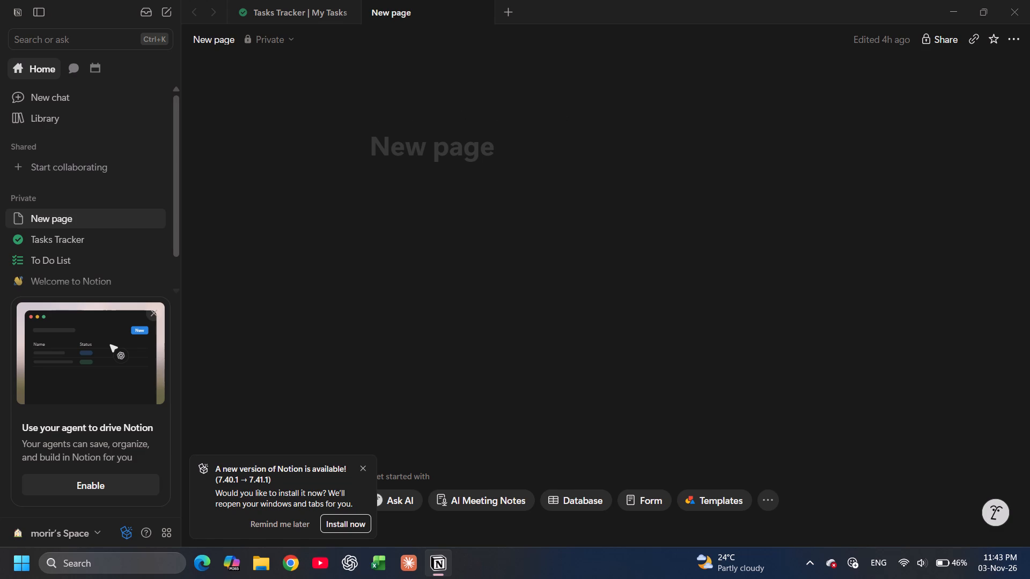
click(359, 469)
Turn the blank new page into a form, look over its default questions and close its tab.
click(639, 500)
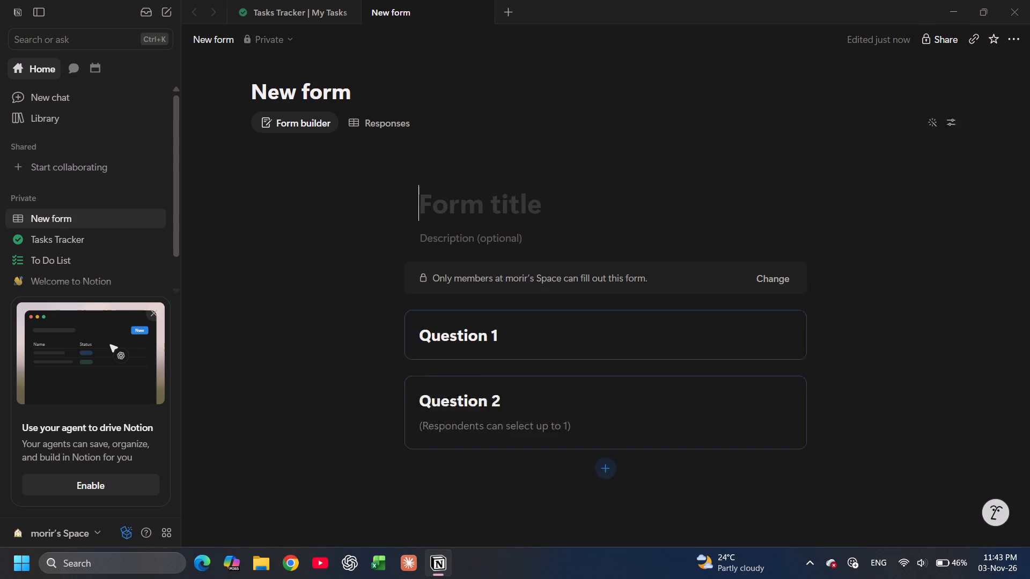
scroll(503, 373, down, 3)
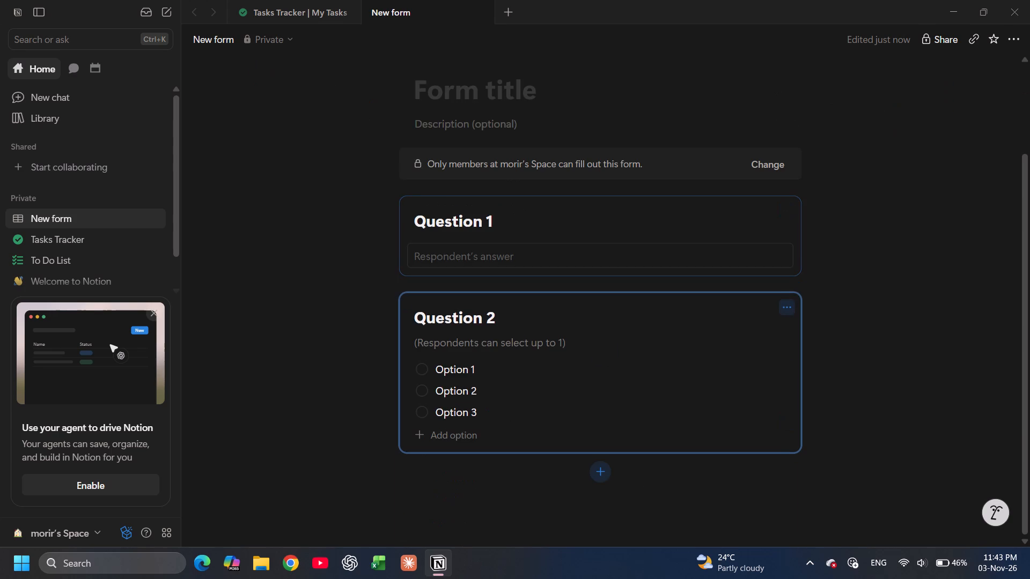
scroll(503, 373, down, 1)
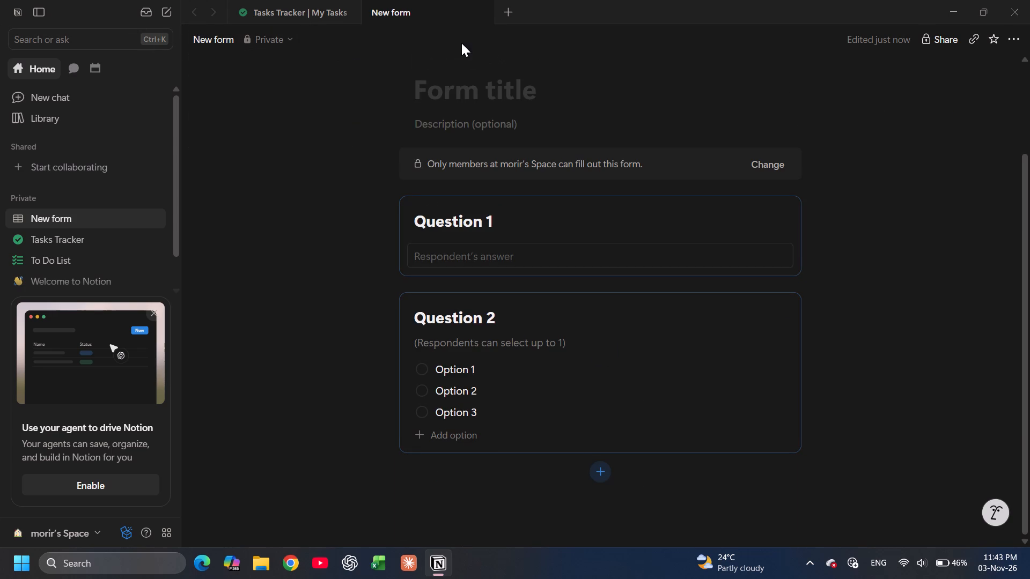
click(481, 10)
click(367, 6)
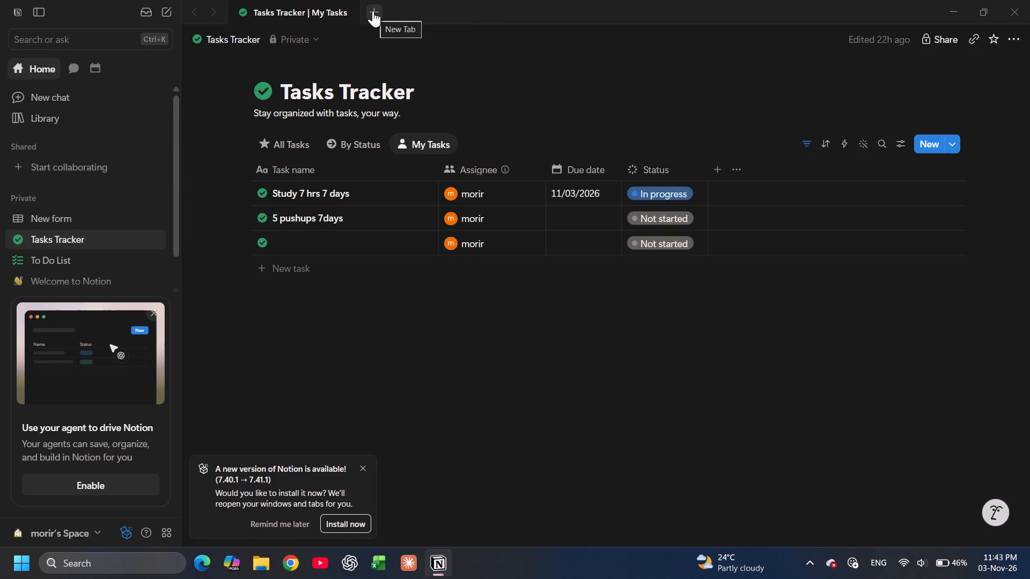
Create a new page in a new tab and make it a table database.
click(373, 11)
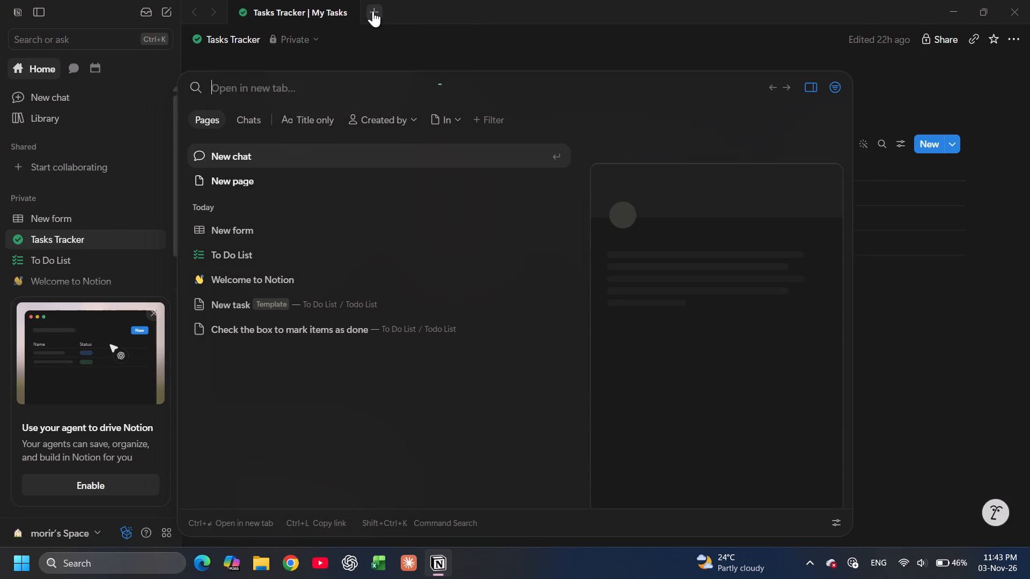
click(290, 183)
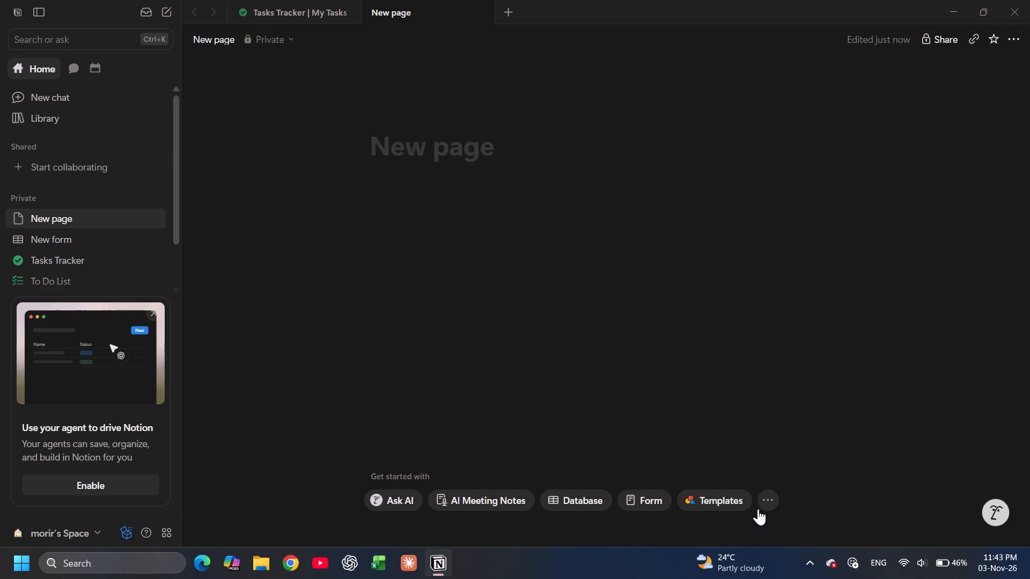
click(771, 508)
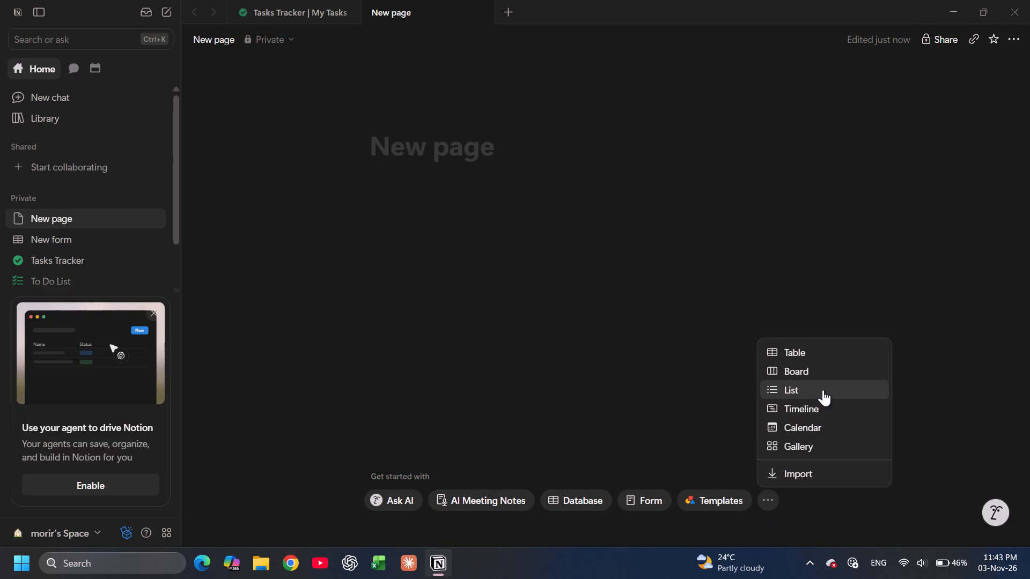
click(834, 351)
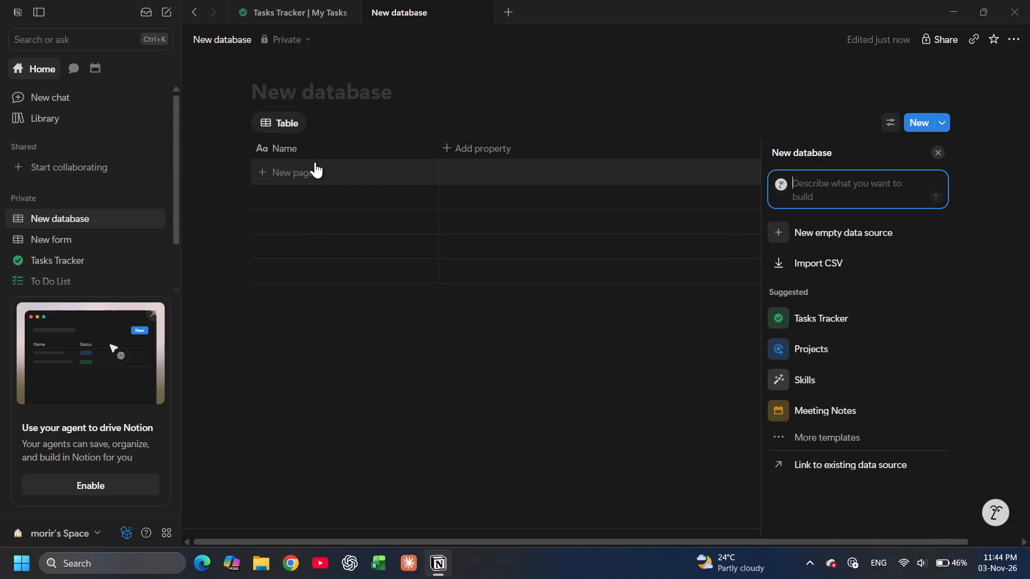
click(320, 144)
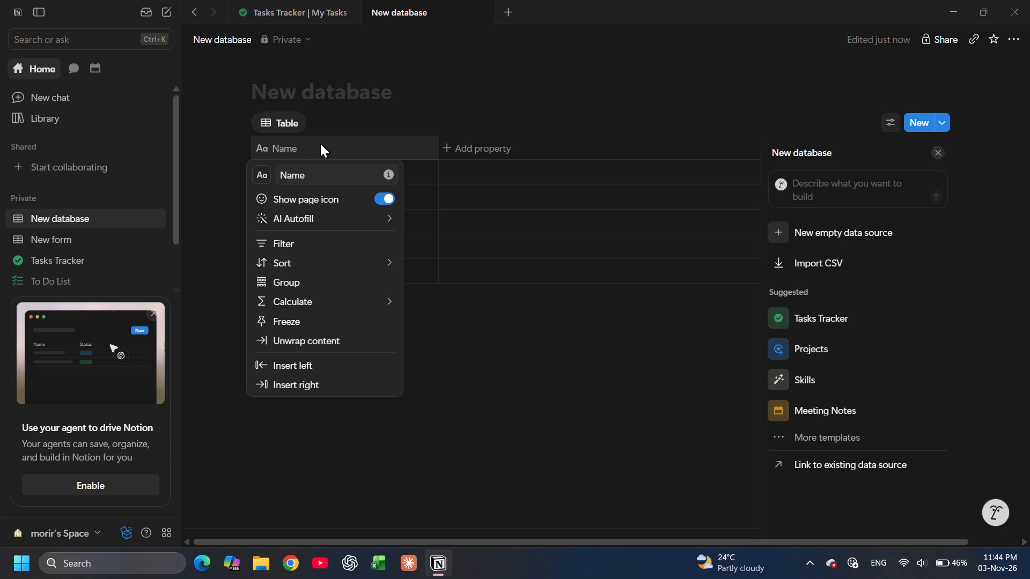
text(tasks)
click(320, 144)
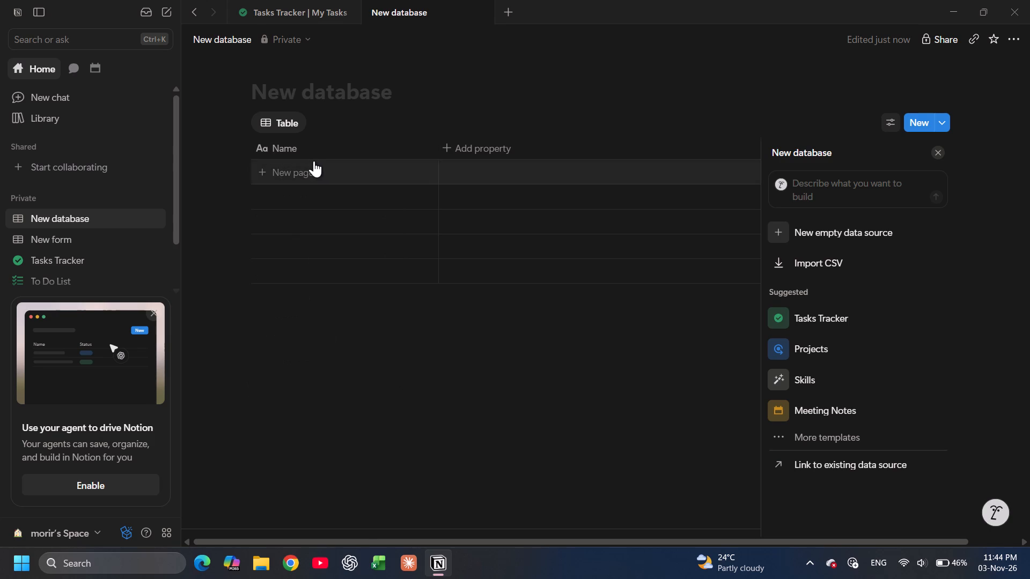
Rename the database's Name column to Tasks.
click(315, 149)
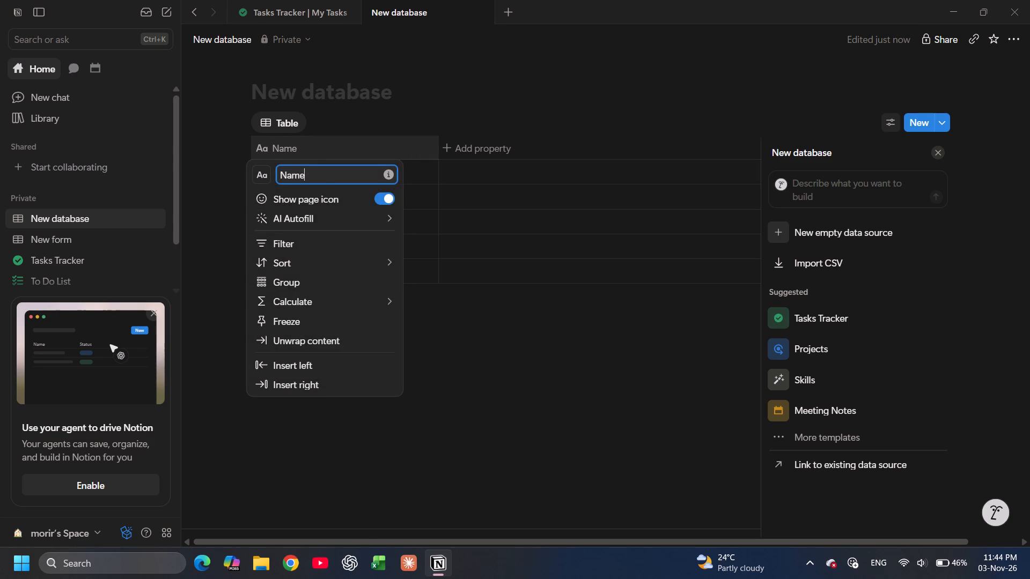
key(BackSpace)
key(BackSpace)
key(BackSpace)
key(BackSpace)
key(BackSpace)
key(BackSpace)
key(BackSpace)
key(BackSpace)
key(BackSpace)
key(BackSpace)
key(BackSpace)
key(BackSpace)
key(BackSpace)
key(BackSpace)
text(asks)
Turn off page icons for the Tasks column and give the column the checklist icon.
click(263, 201)
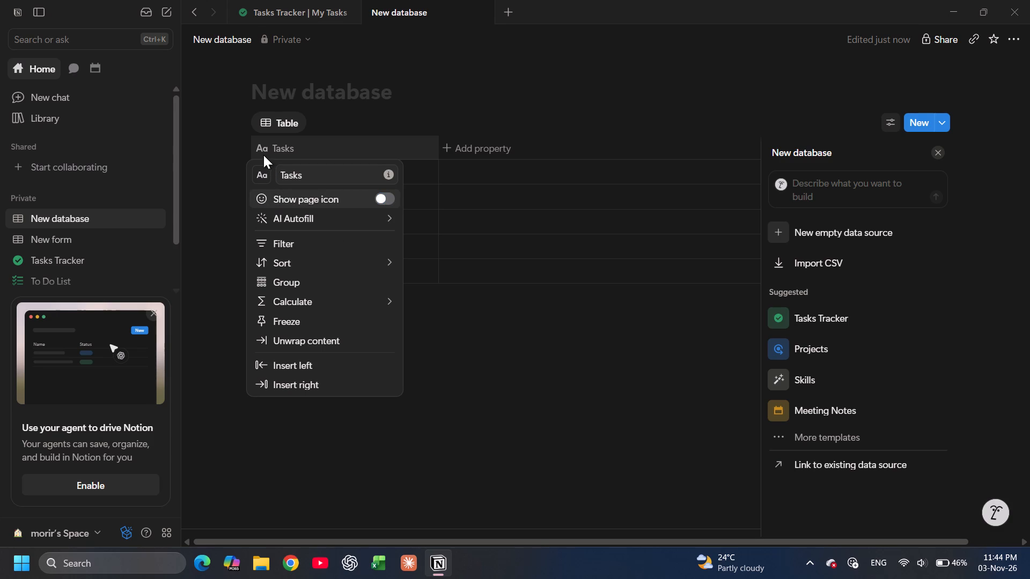
click(260, 177)
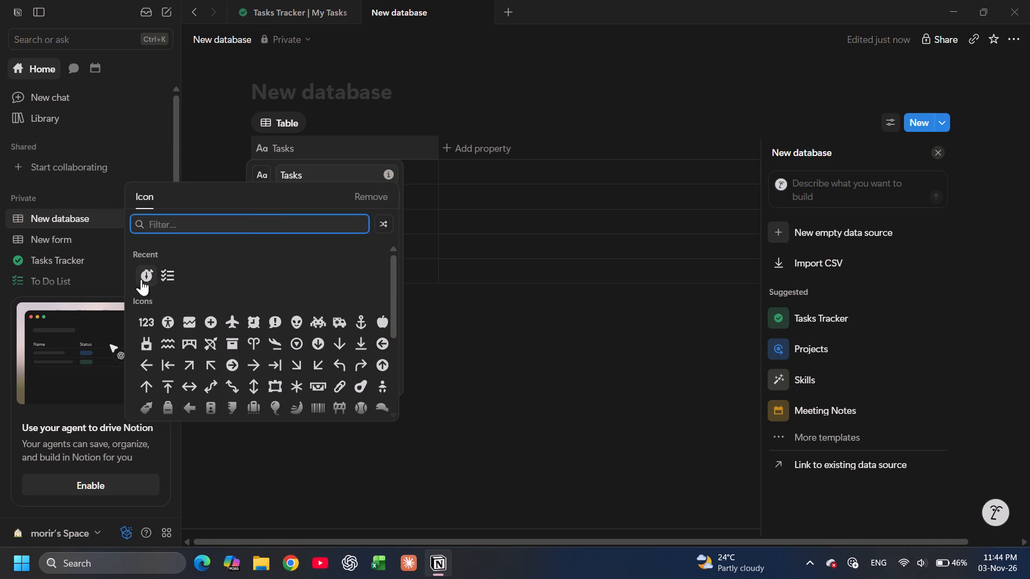
click(167, 274)
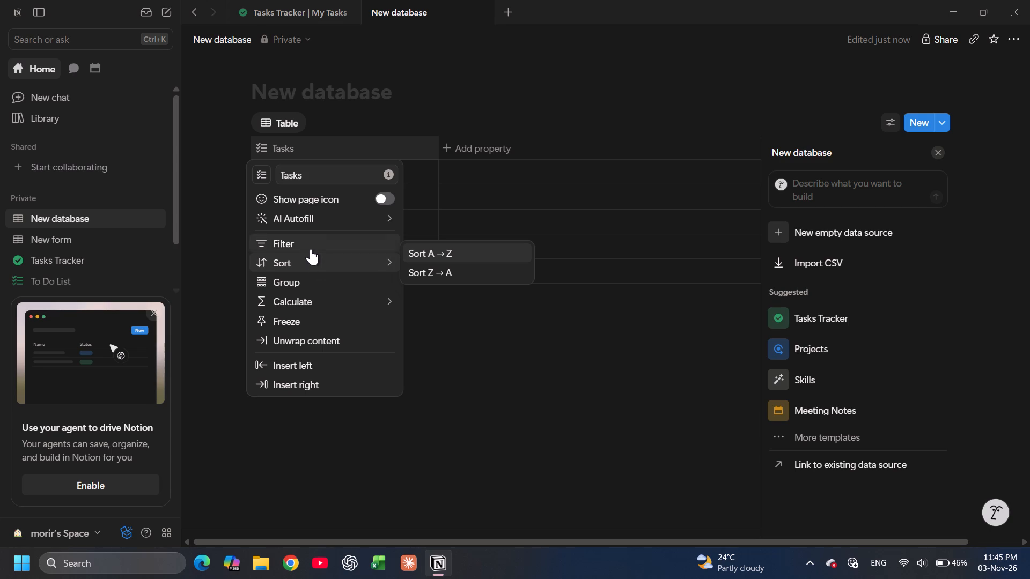
click(449, 320)
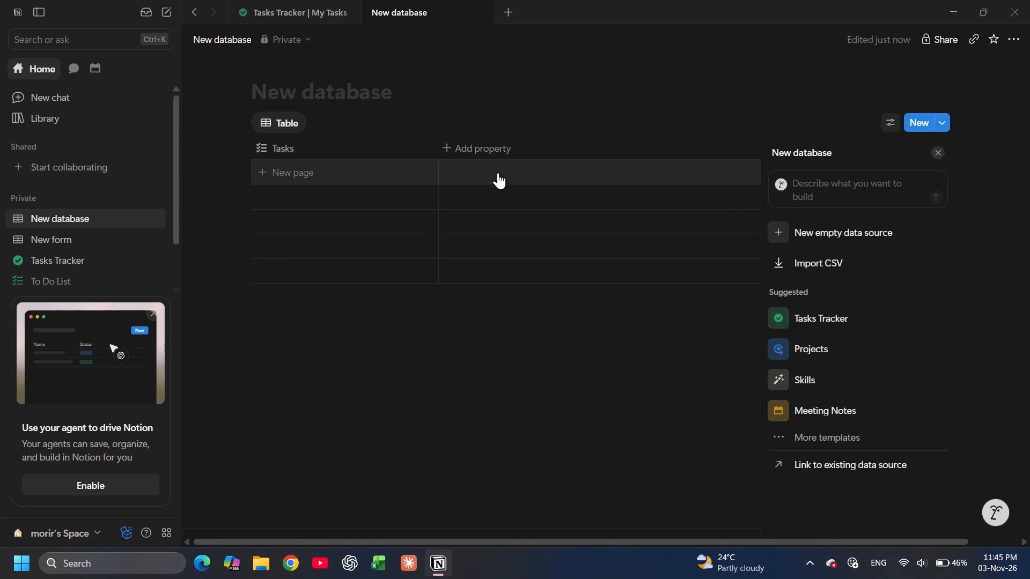
Add two blank rows to the table.
click(350, 179)
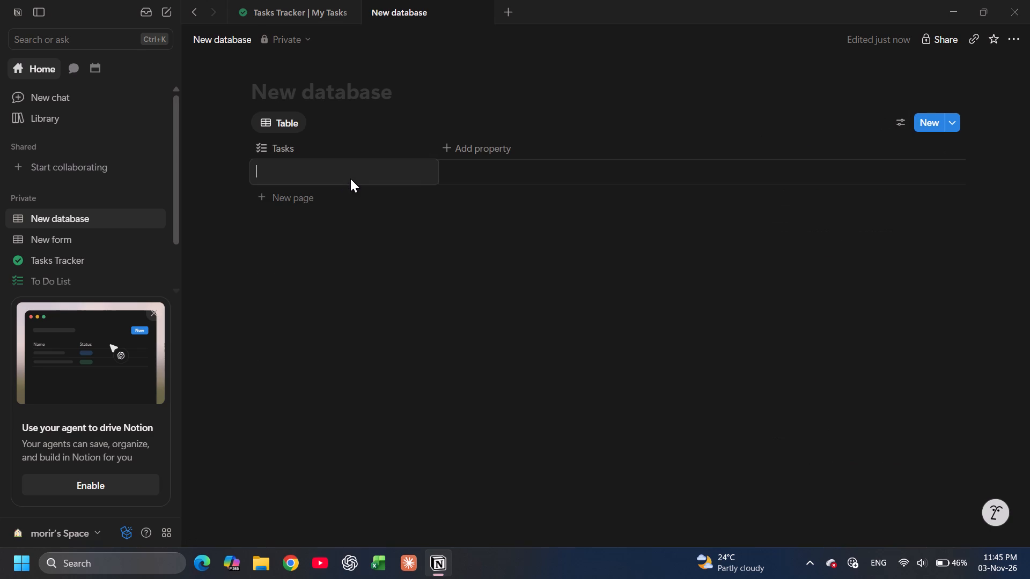
click(289, 202)
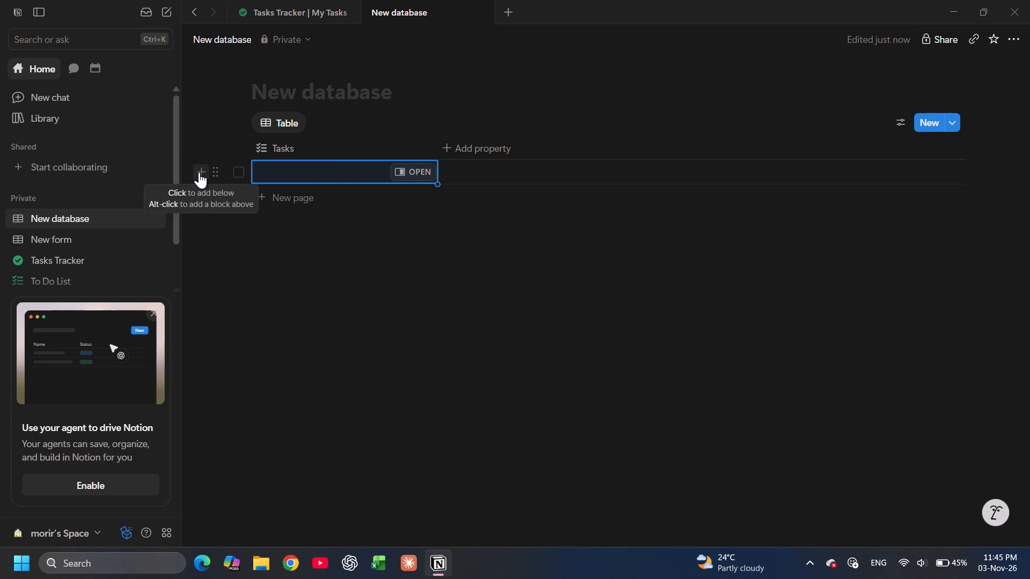
click(199, 172)
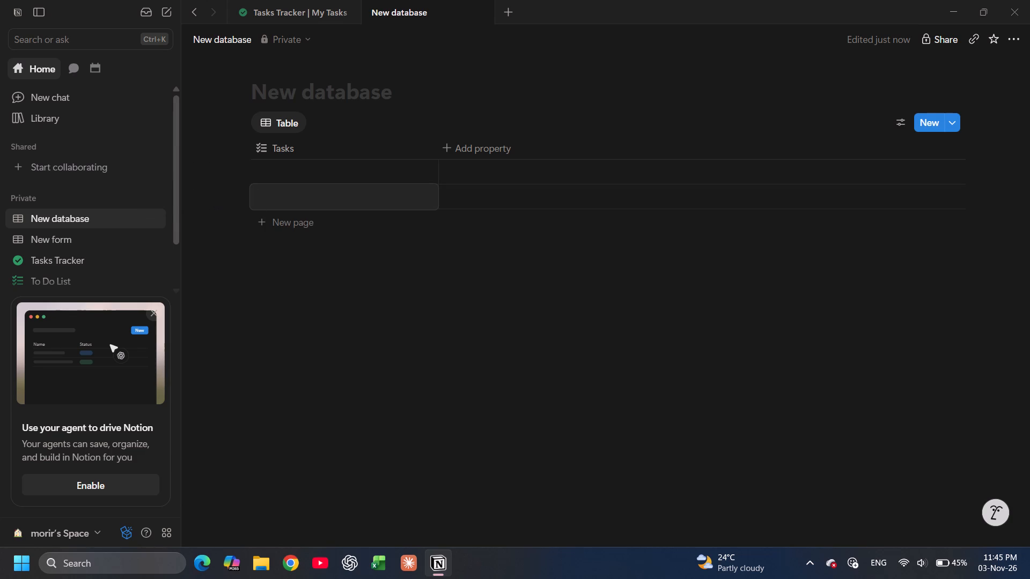
click(300, 200)
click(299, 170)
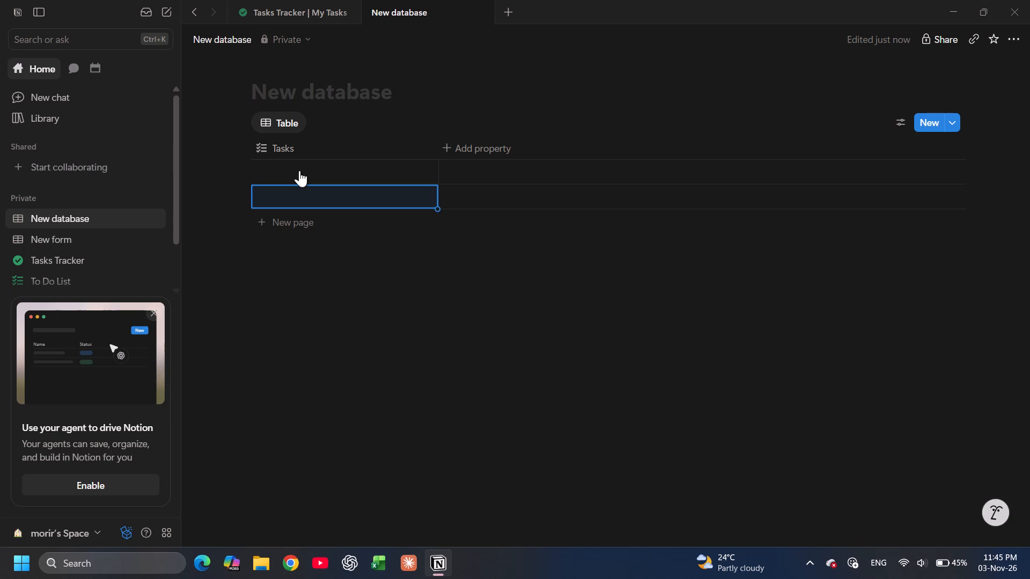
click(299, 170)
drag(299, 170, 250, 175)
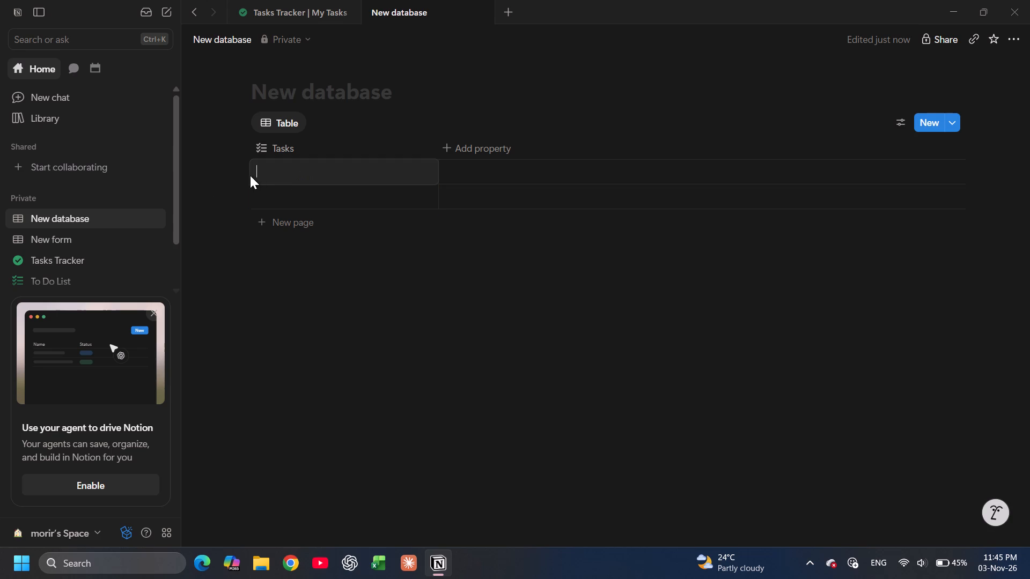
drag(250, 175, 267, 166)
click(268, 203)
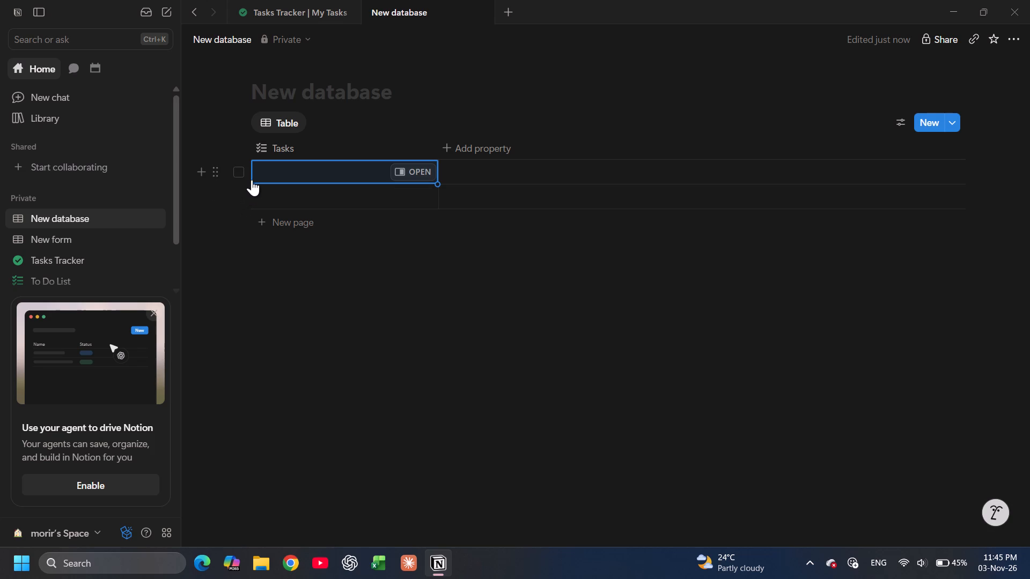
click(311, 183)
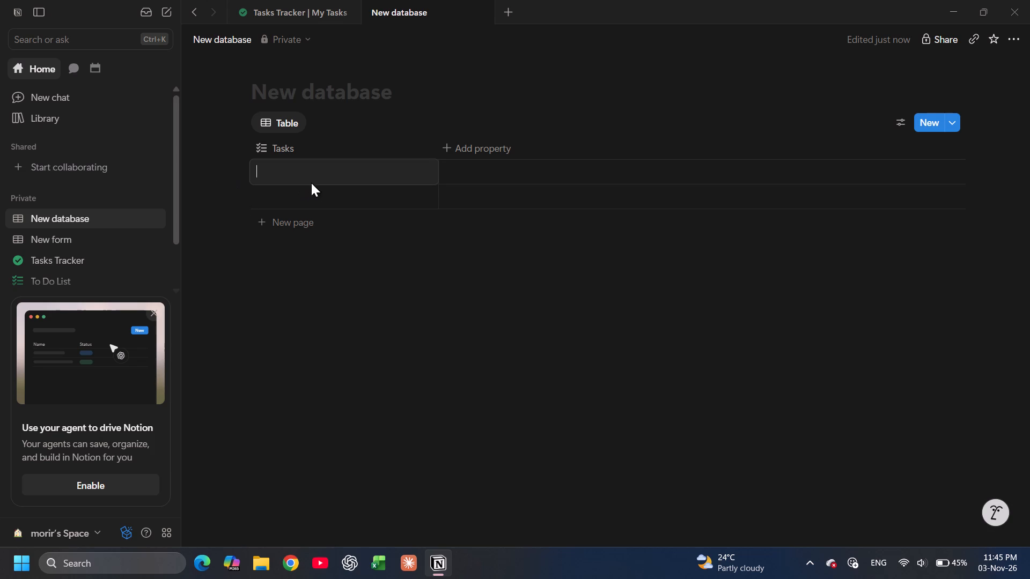
Add two Checkbox properties to the table after the Tasks column.
click(484, 144)
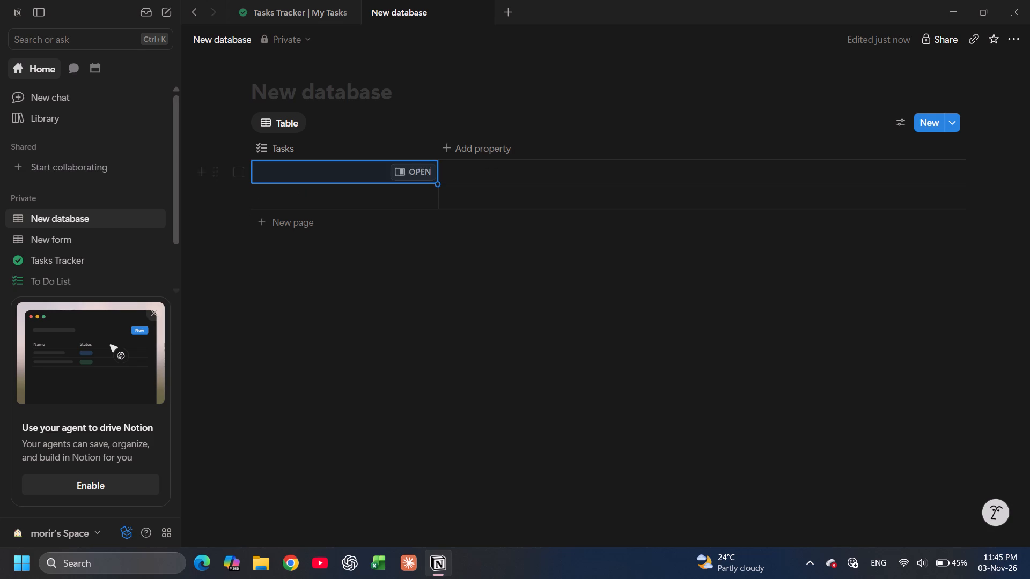
click(481, 152)
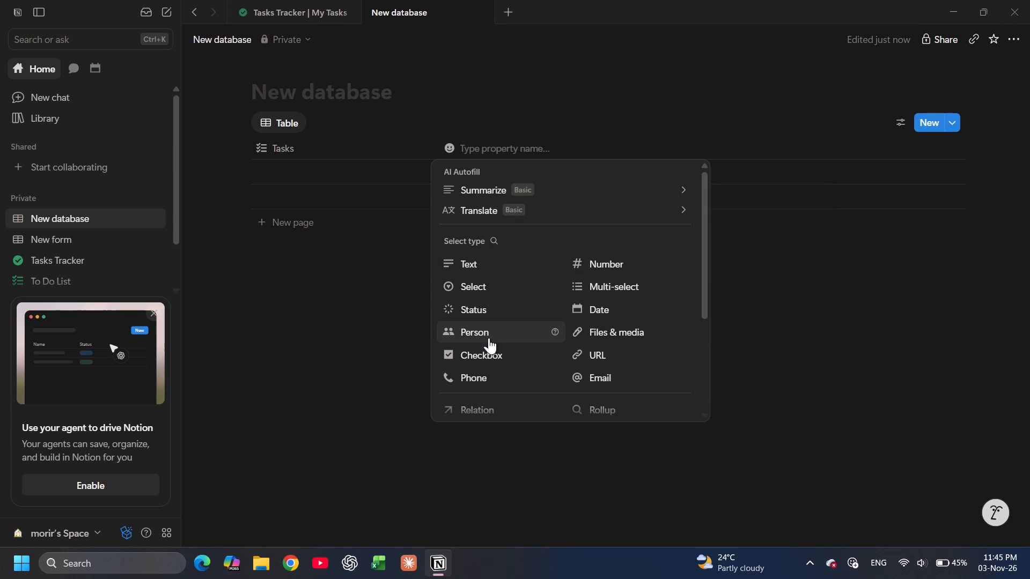
click(508, 350)
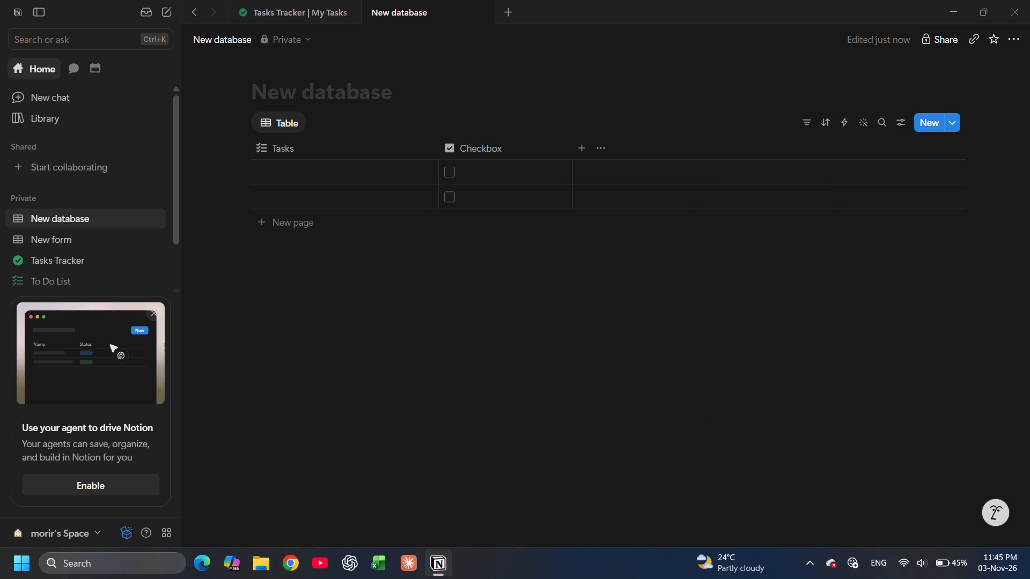
click(587, 150)
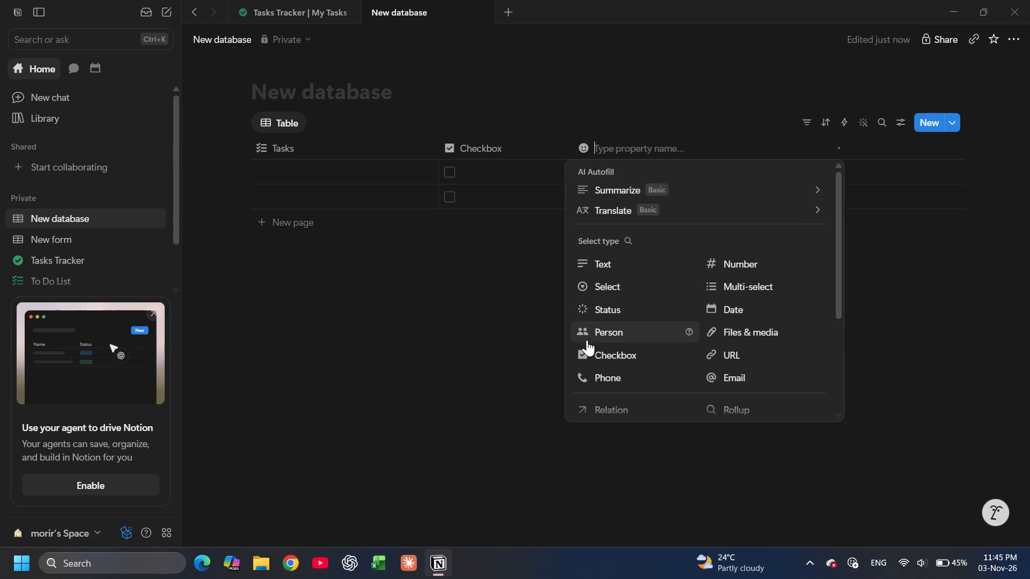
click(594, 351)
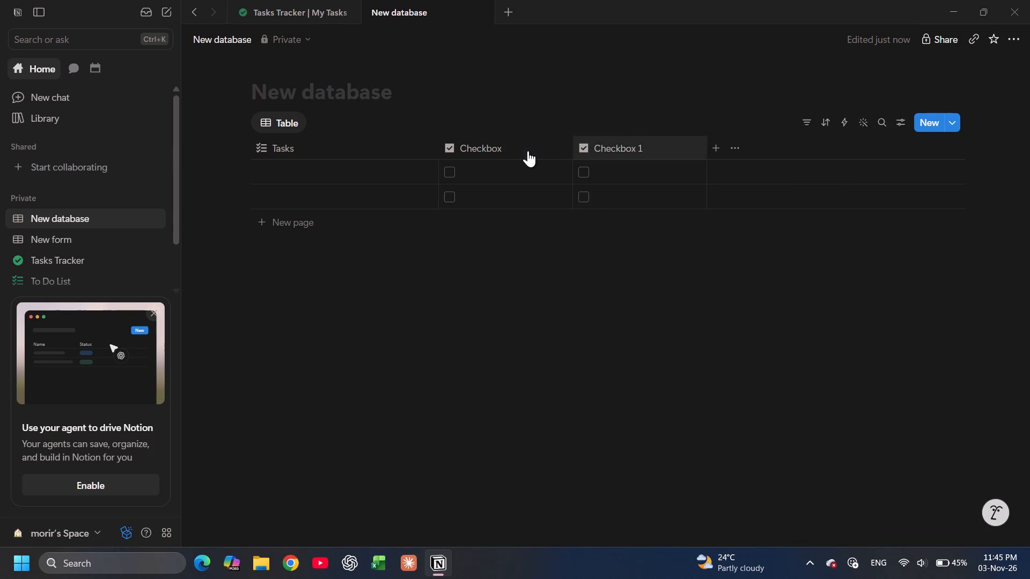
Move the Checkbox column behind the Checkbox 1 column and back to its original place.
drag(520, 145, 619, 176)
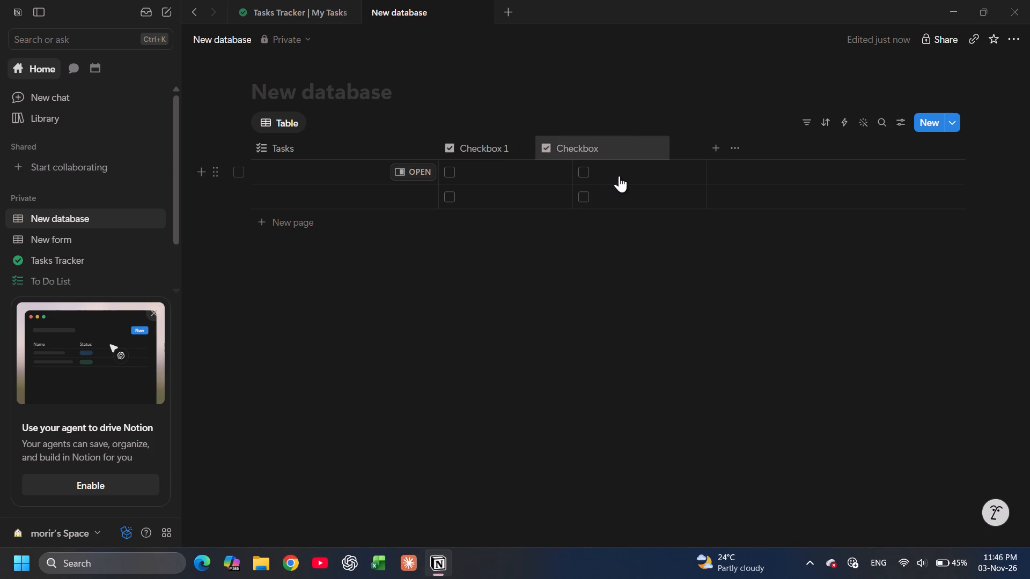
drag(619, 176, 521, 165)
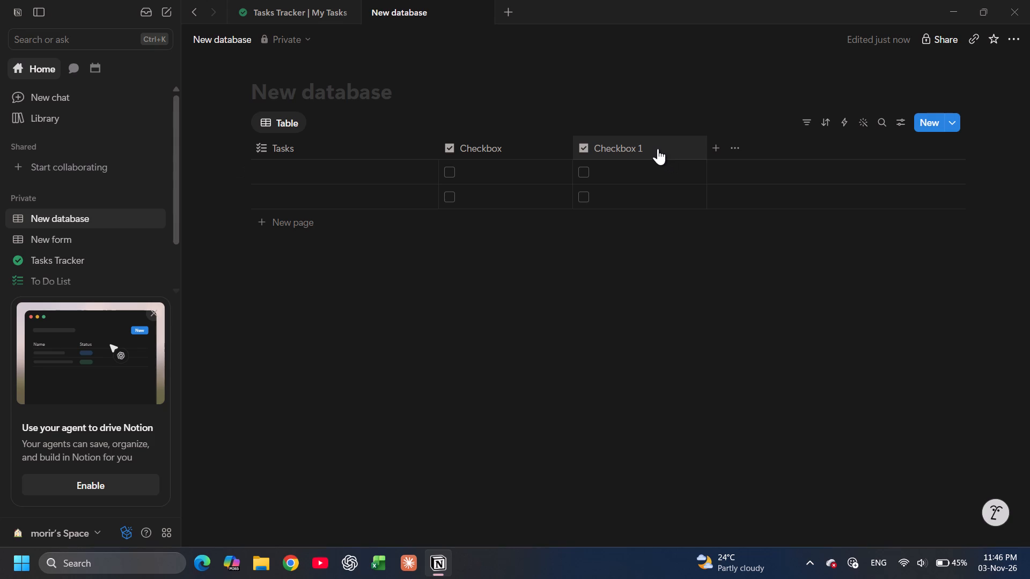
Remove the number from the Checkbox 1 property's name and duplicate that property five times.
click(658, 149)
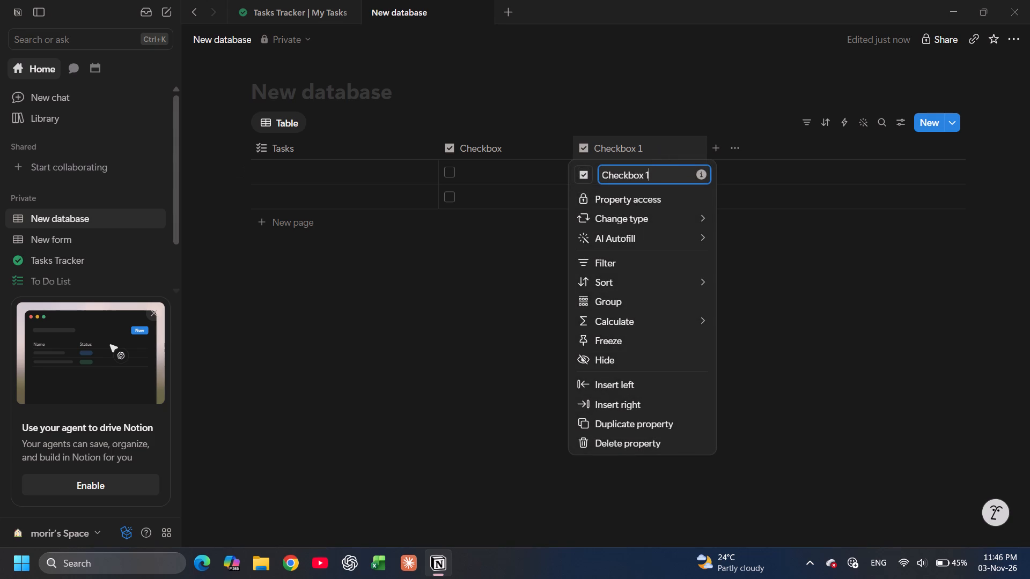
key(BackSpace)
click(628, 424)
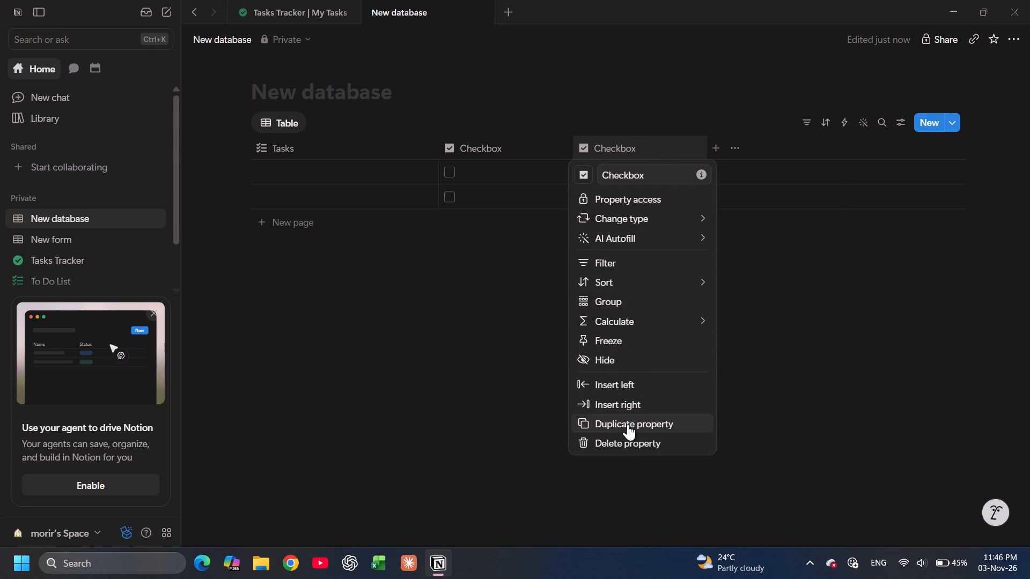
click(660, 138)
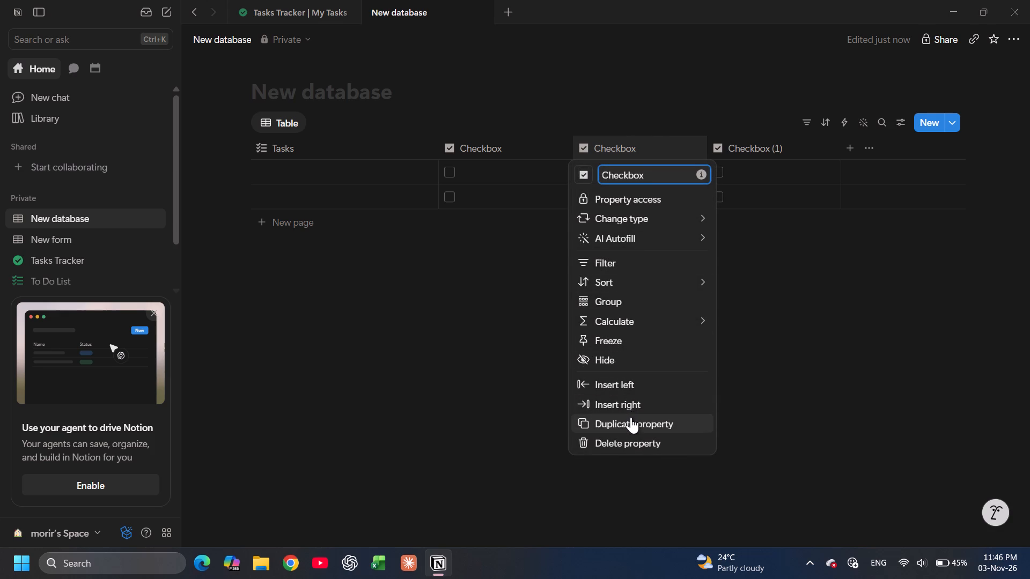
triple_click(631, 417)
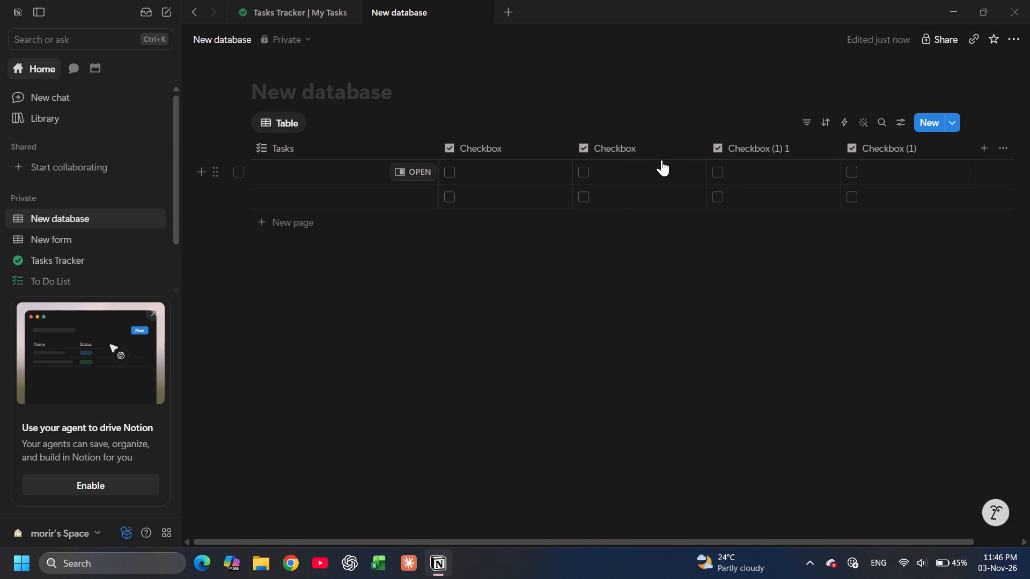
click(645, 150)
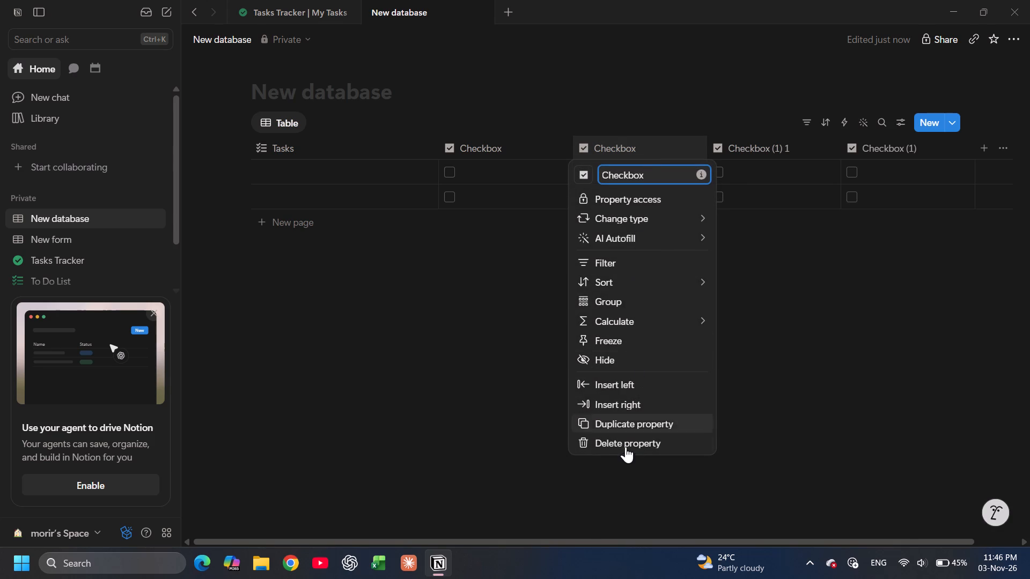
click(626, 418)
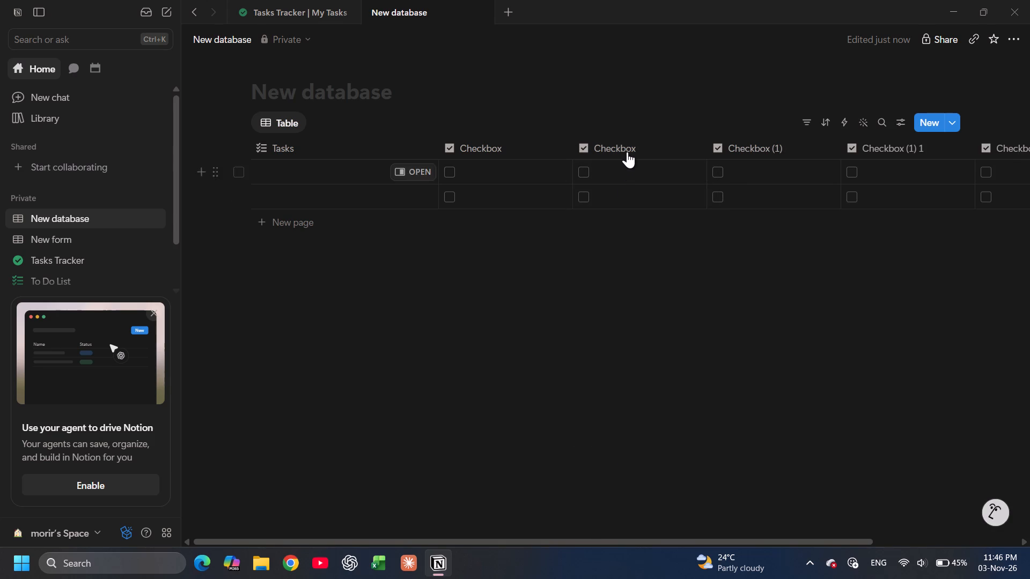
click(627, 141)
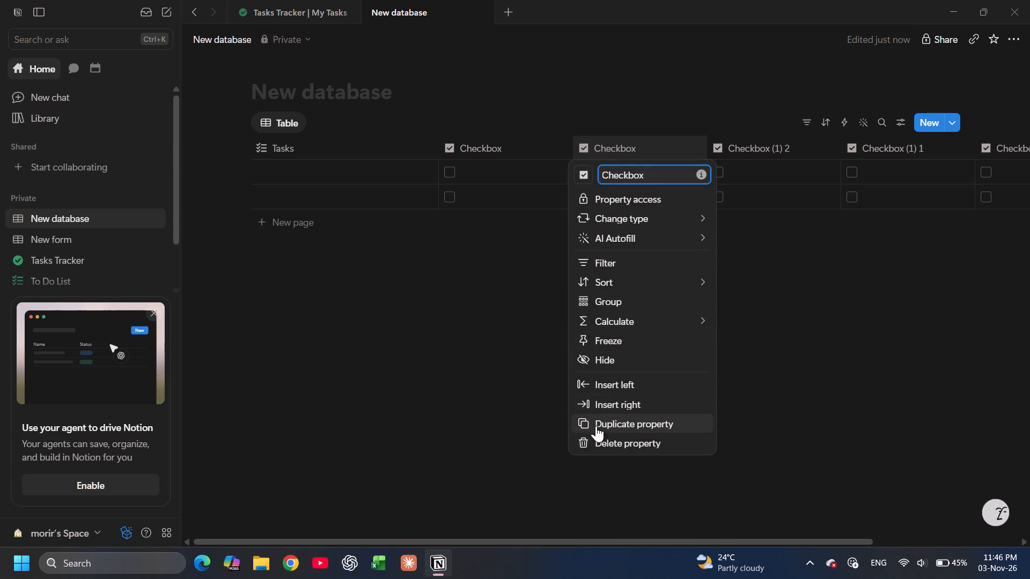
click(596, 426)
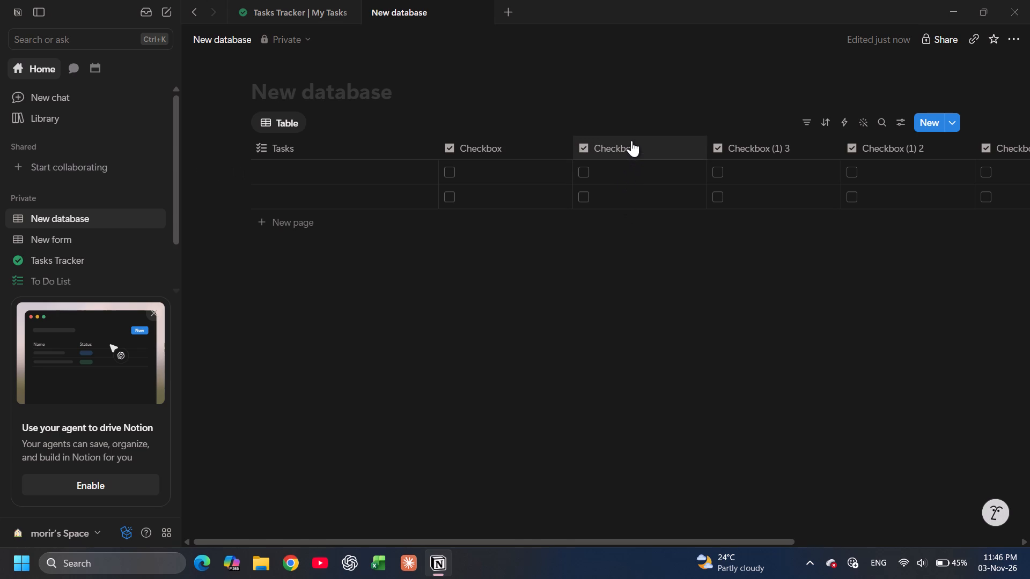
click(631, 140)
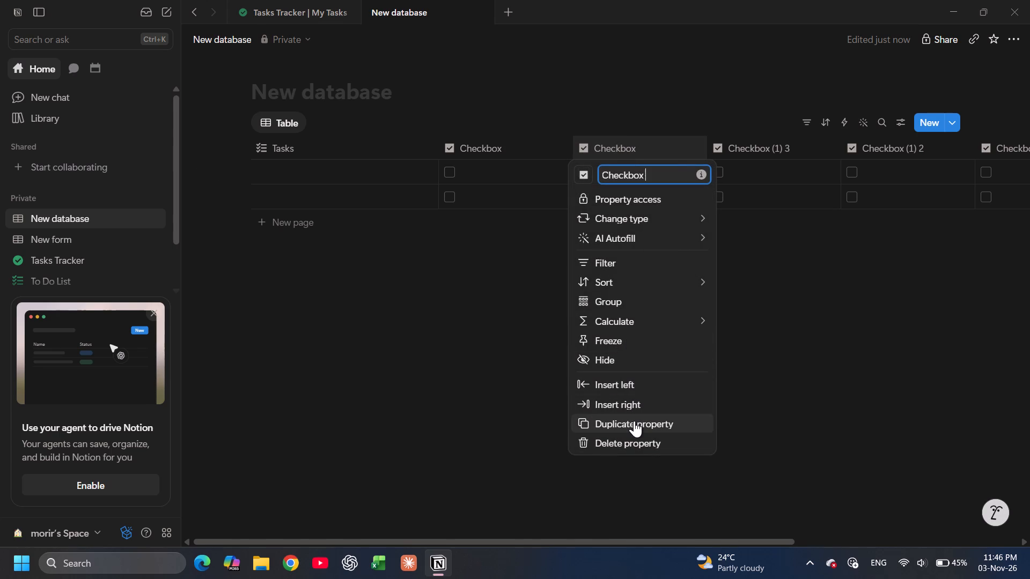
click(634, 421)
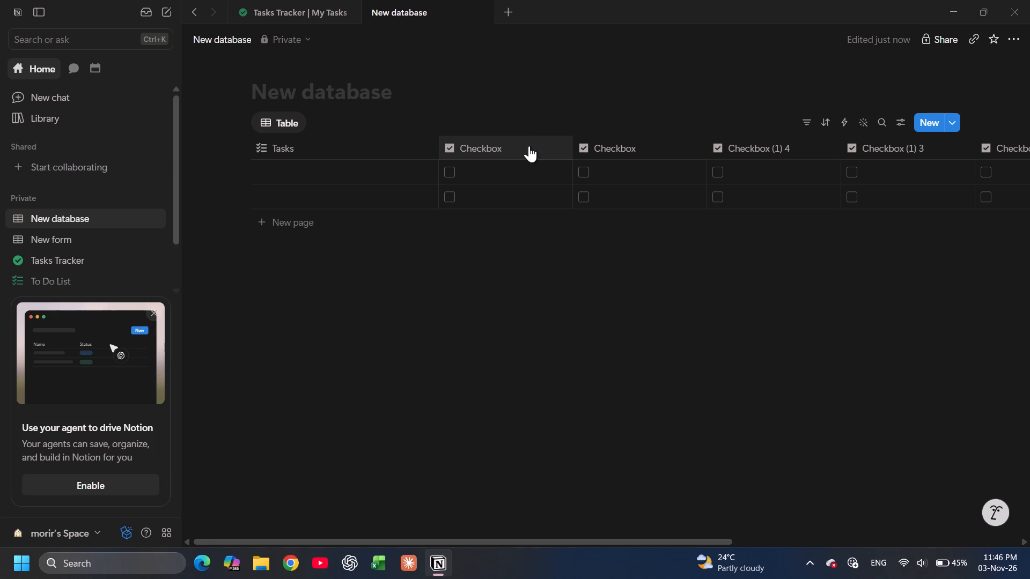
Narrow the Checkbox column next to Tasks until it just fits its heading.
click(529, 146)
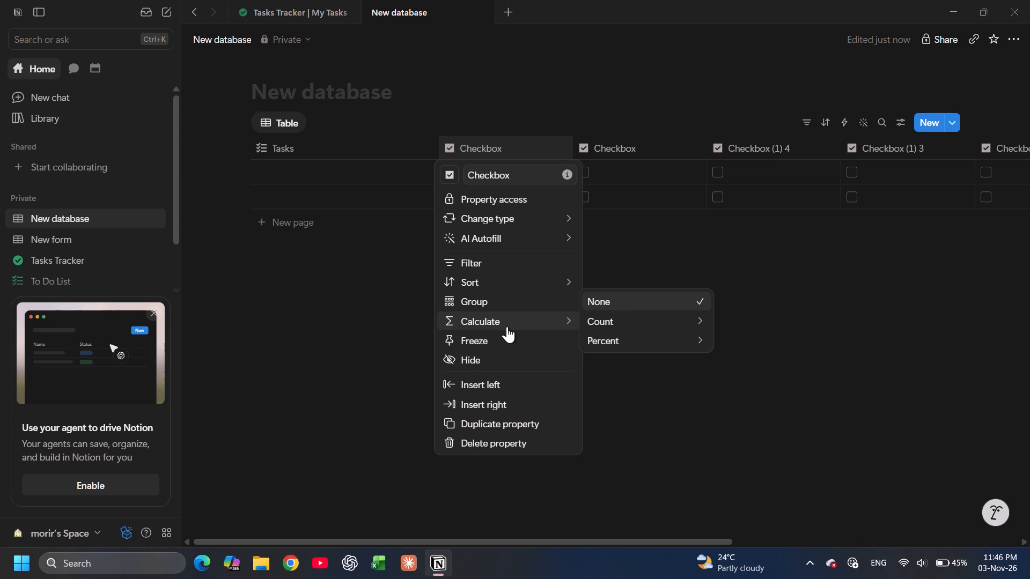
click(608, 366)
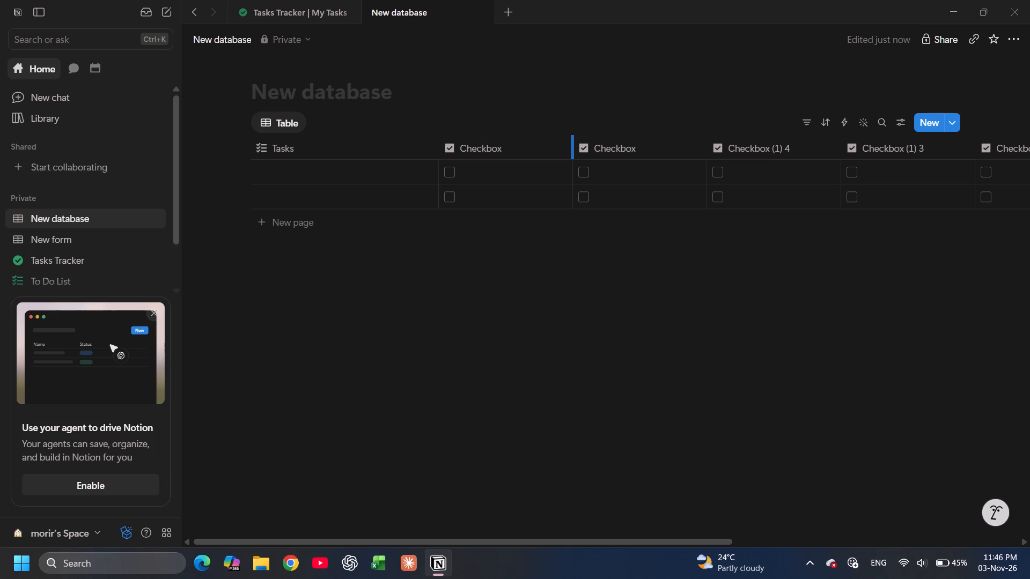
drag(572, 145, 535, 150)
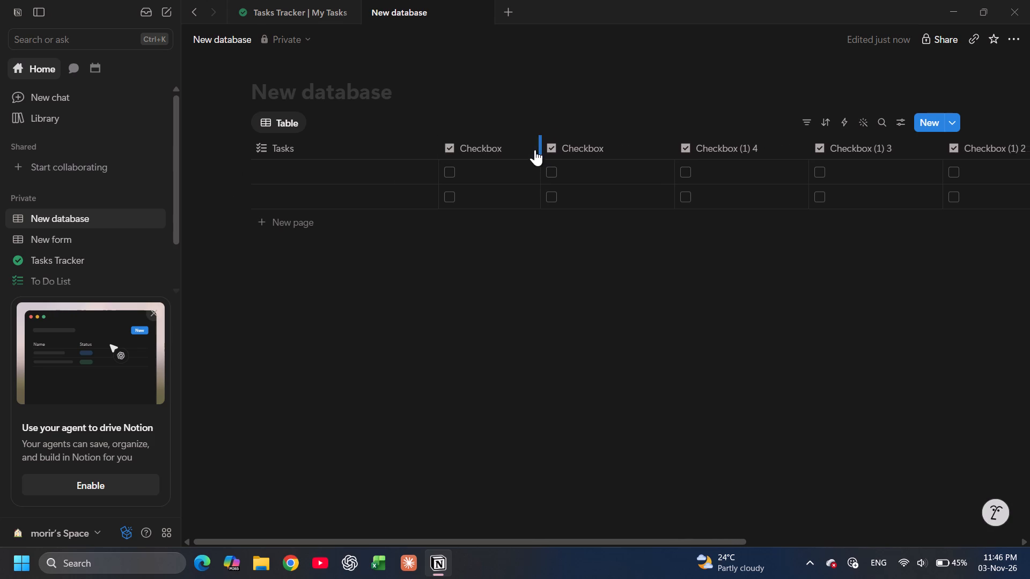
drag(535, 150, 518, 149)
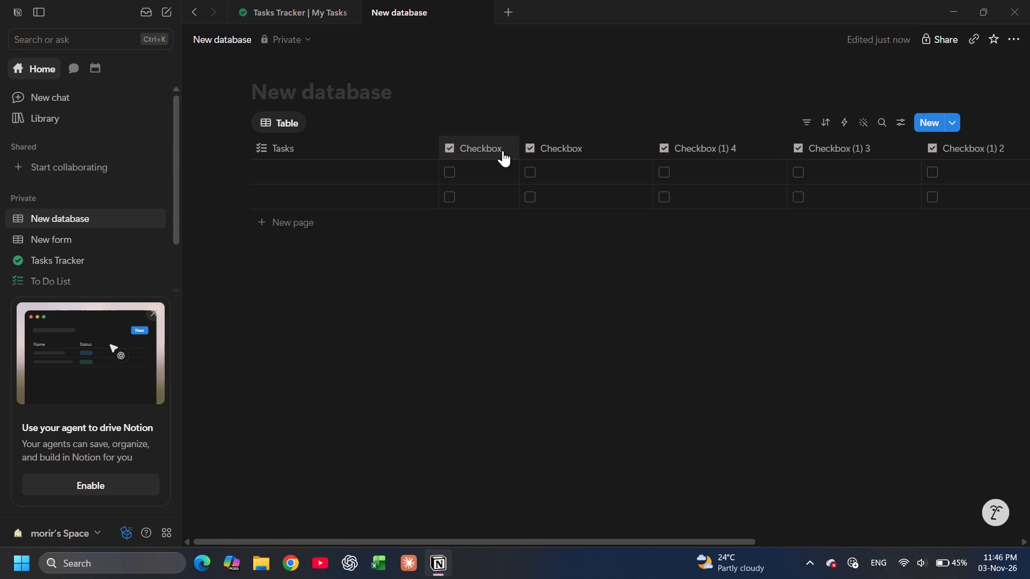
Rename the Checkbox property next to Tasks as Day-01.
click(496, 152)
key(BackSpace)
key(BackSpace)
key(BackSpace)
key(BackSpace)
key(BackSpace)
key(BackSpace)
key(BackSpace)
key(BackSpace)
key(BackSpace)
key(BackSpace)
key(BackSpace)
key(BackSpace)
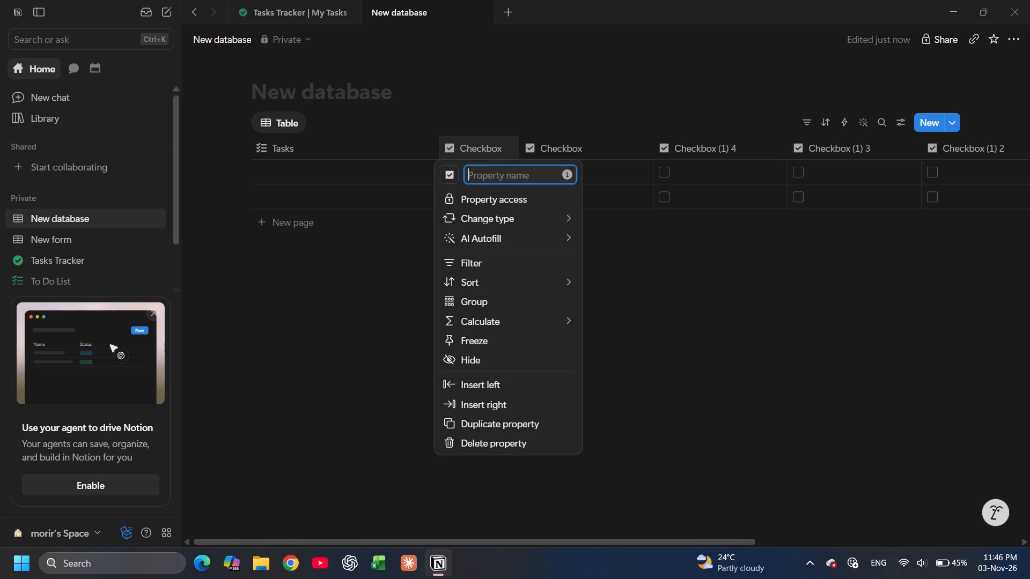
text(Day)
key(minus)
text(01)
key(Return)
click(565, 139)
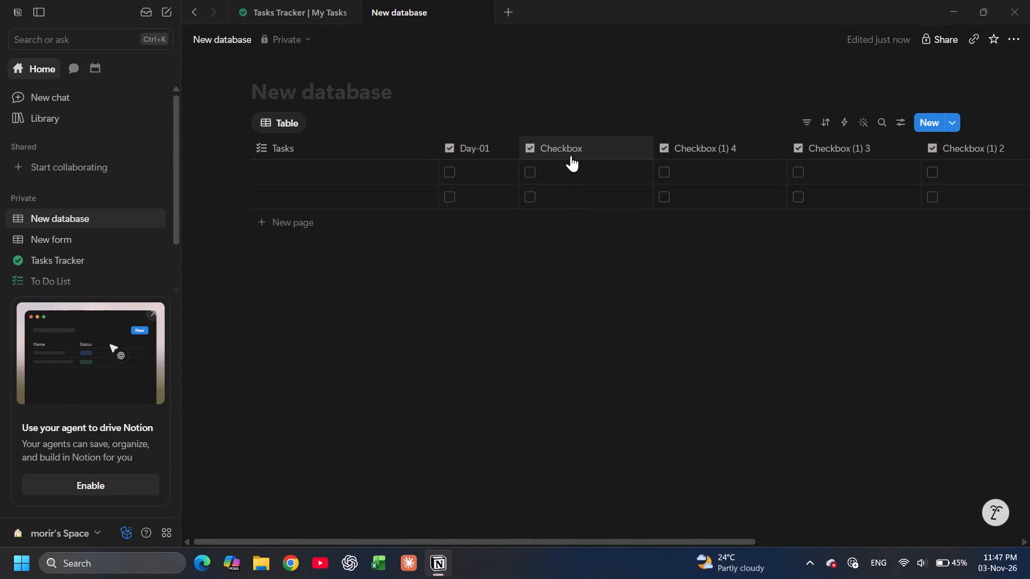
Delete the Checkbox property directly after the Day-01 column.
click(571, 155)
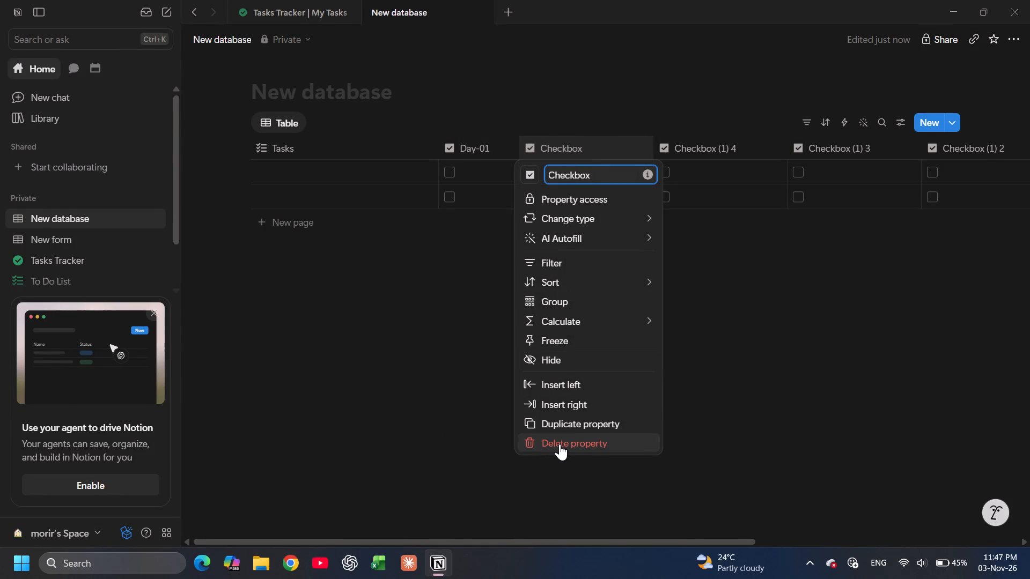
click(560, 444)
click(541, 294)
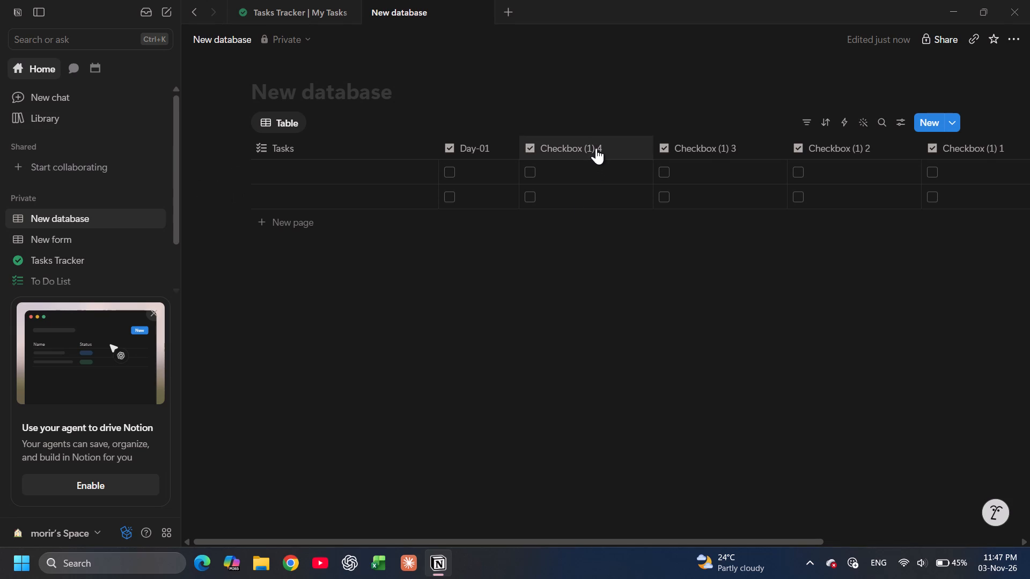
Duplicate the Checkbox (1) 4 property beside Day-01 three times.
click(596, 148)
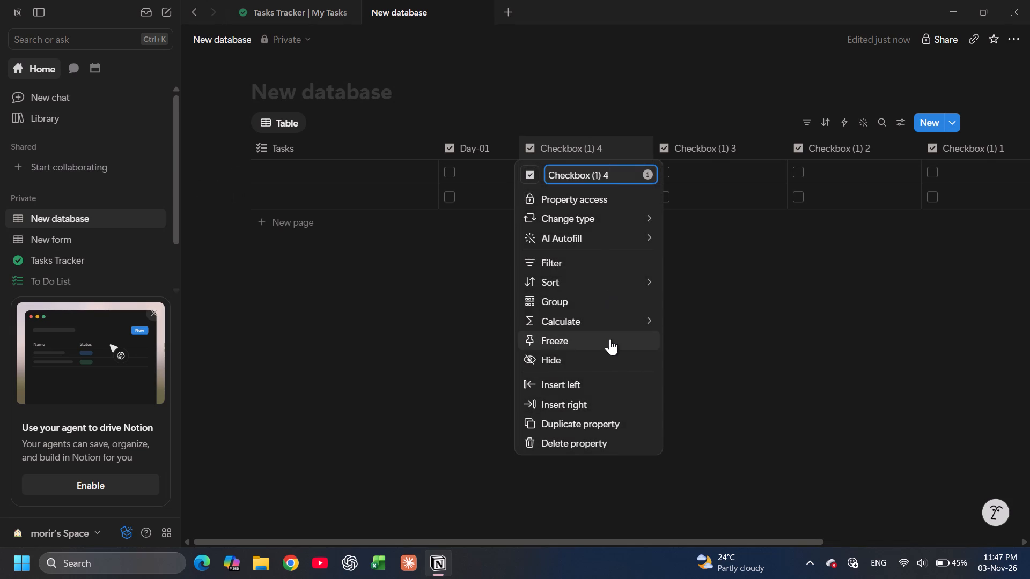
click(599, 429)
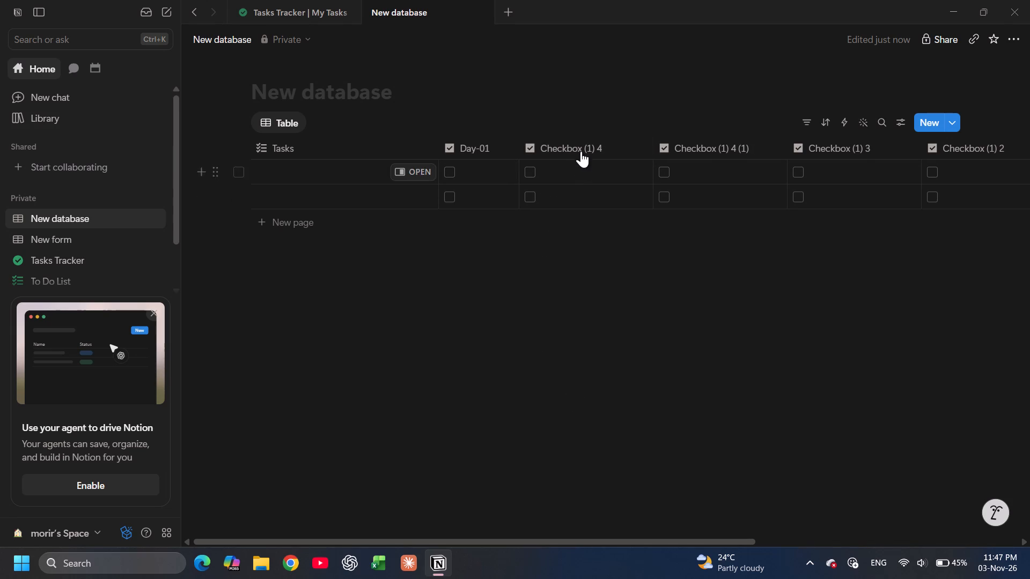
right_click(582, 146)
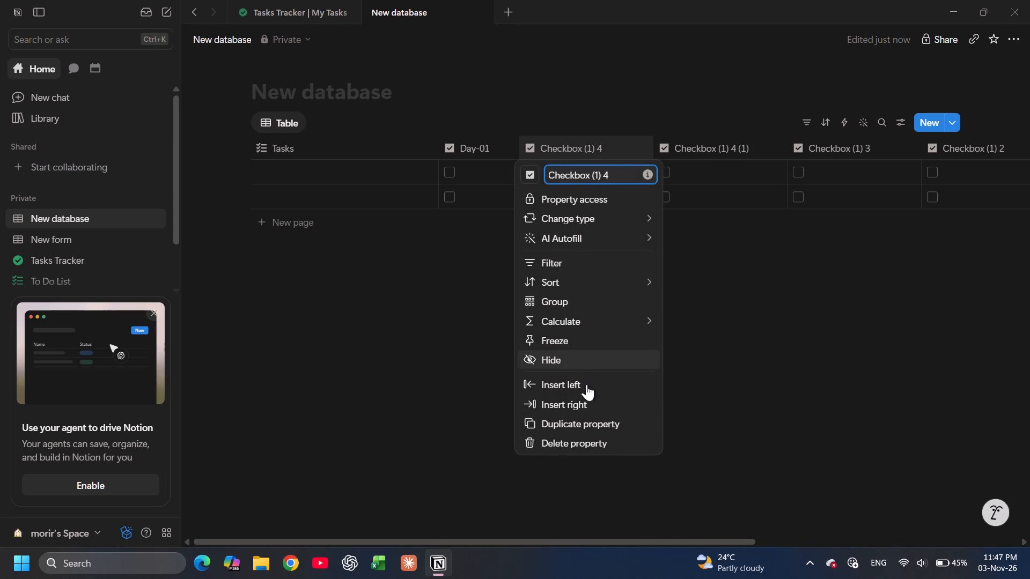
click(580, 428)
right_click(580, 428)
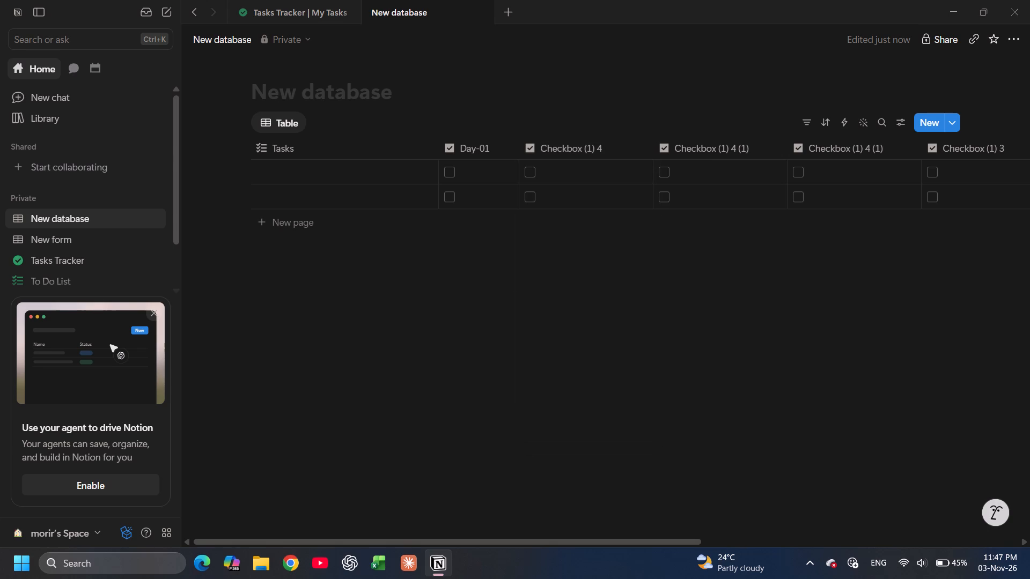
click(579, 150)
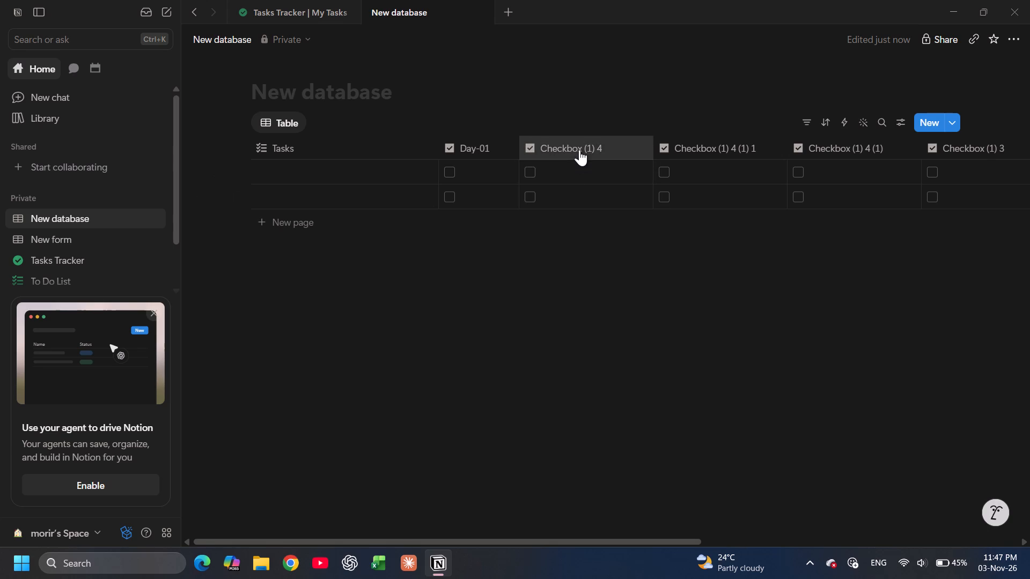
click(579, 150)
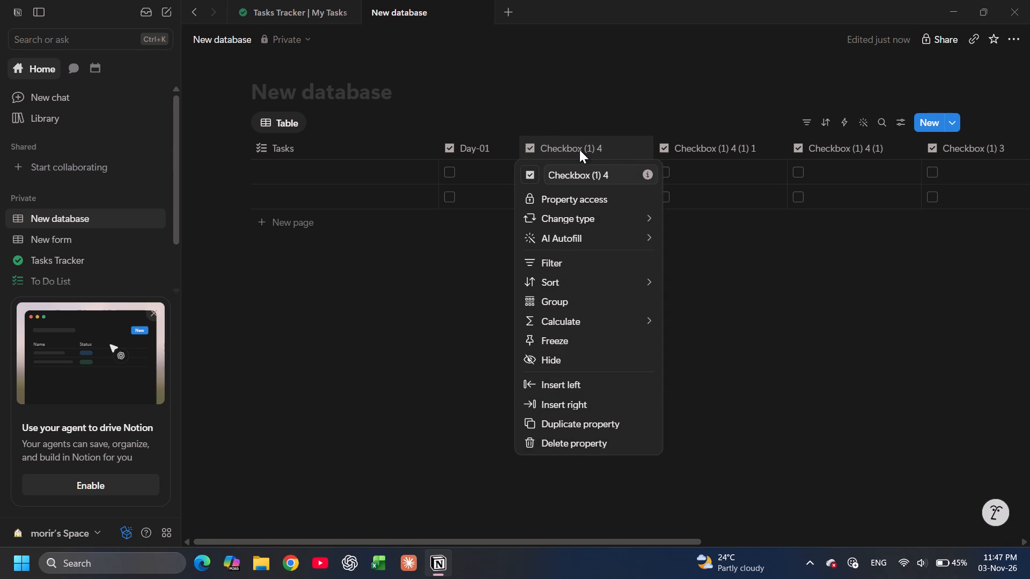
key(Delete)
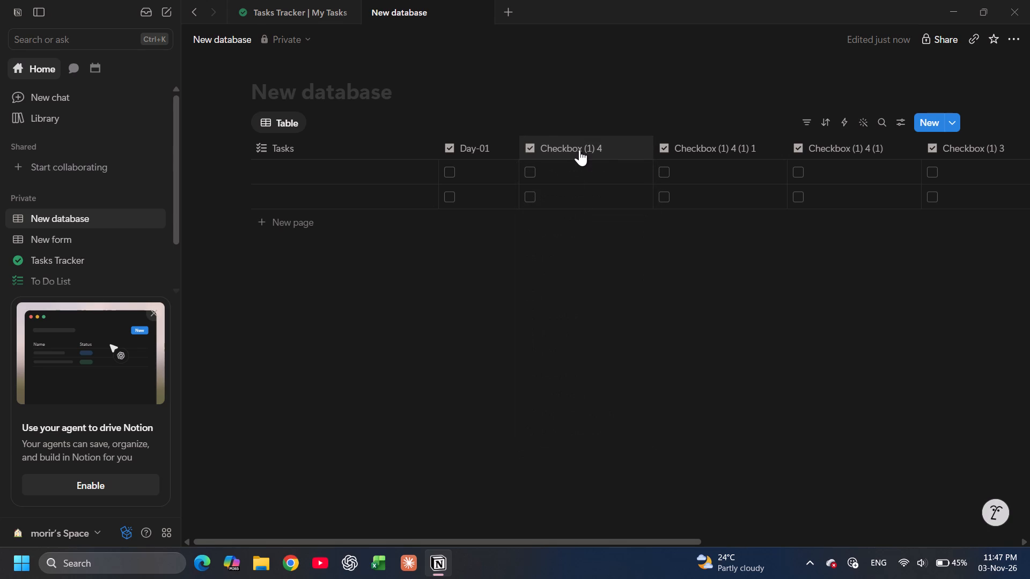
click(579, 150)
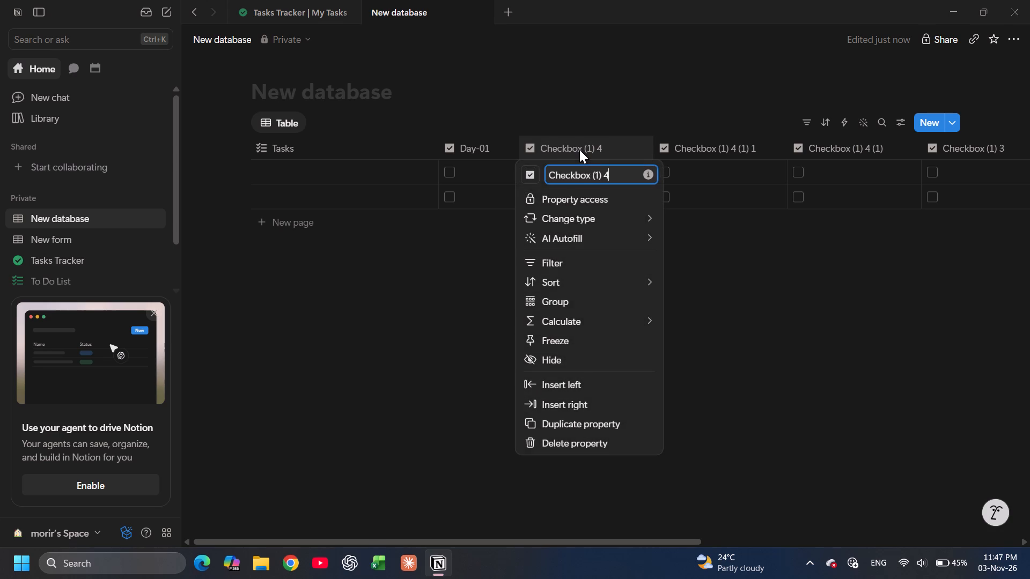
click(574, 417)
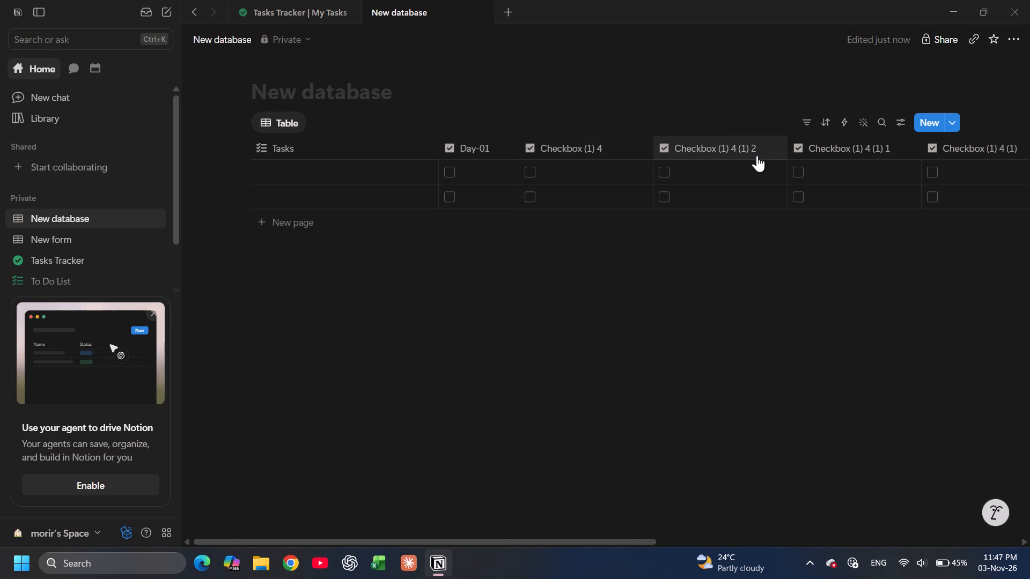
Delete the Checkbox (1) property at the far end of the table.
scroll(814, 155, left, 9)
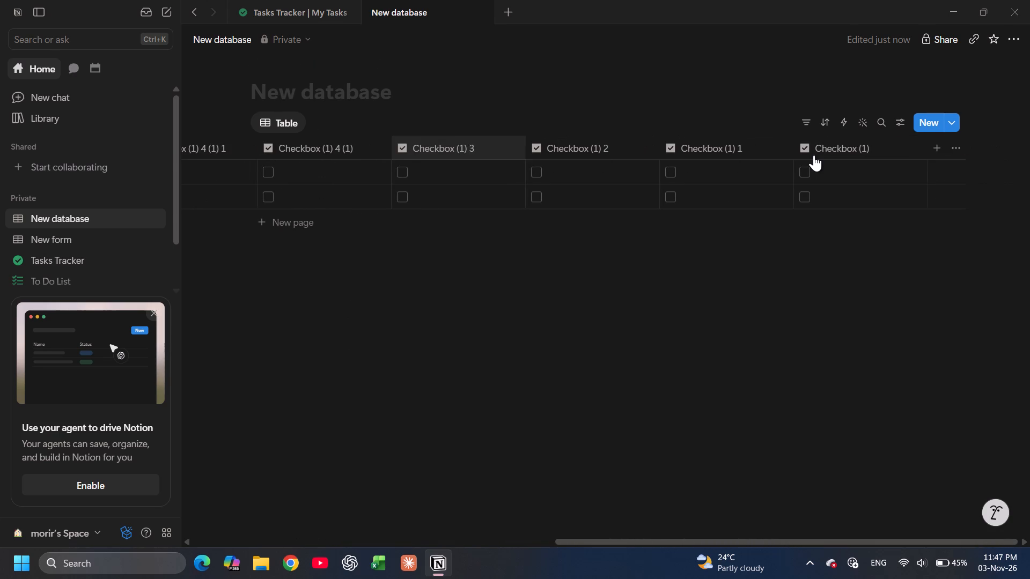
scroll(814, 155, left, 1)
right_click(844, 156)
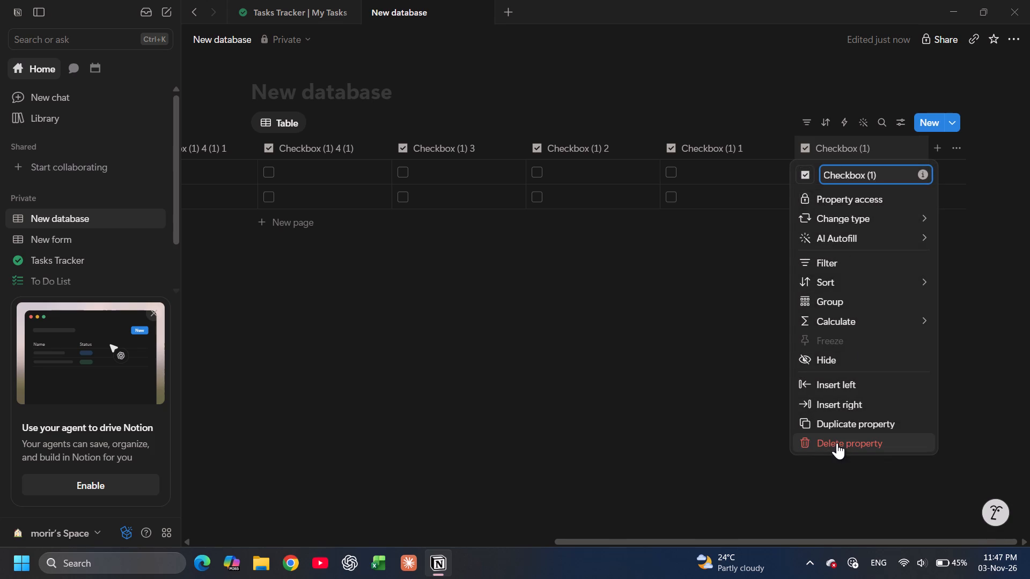
click(837, 443)
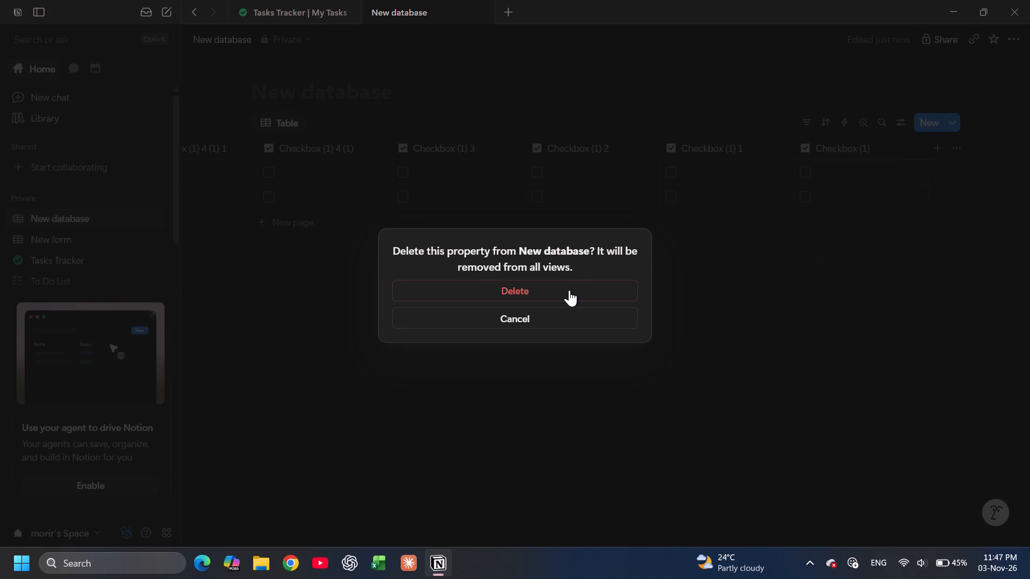
click(569, 290)
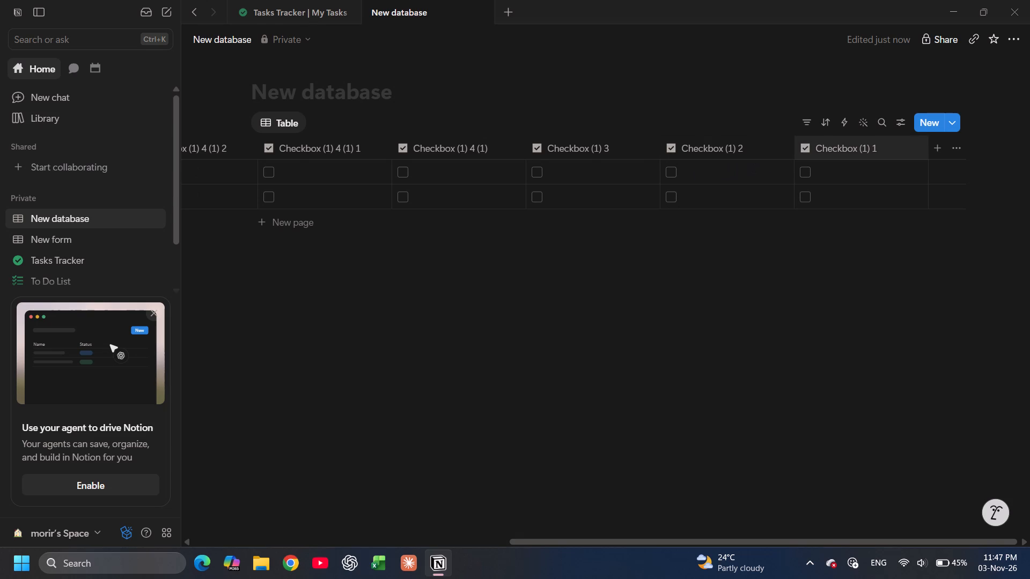
Delete the Checkbox (1) 1 and Checkbox (1) 2 properties at the far end of the table.
right_click(806, 143)
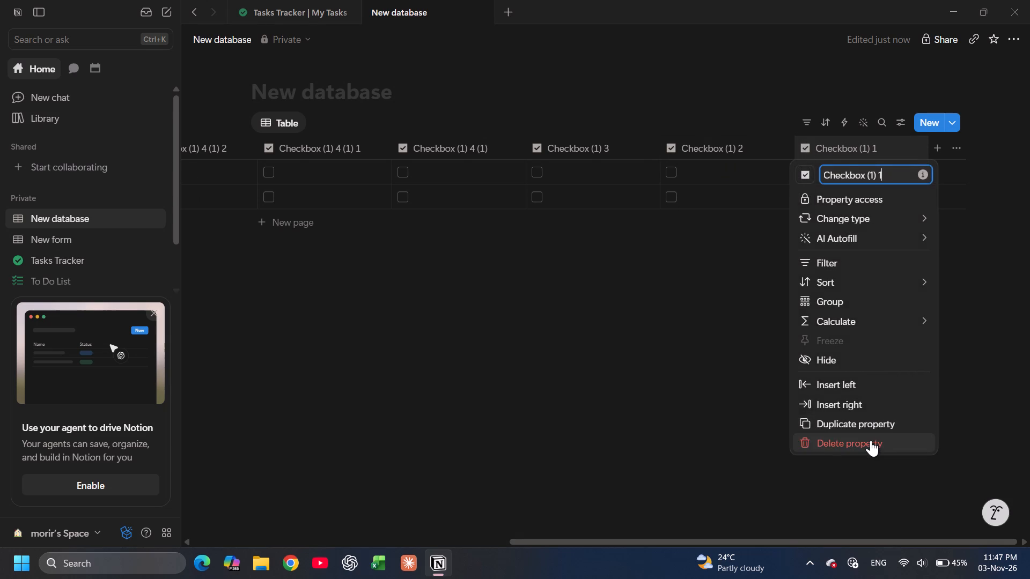
click(871, 440)
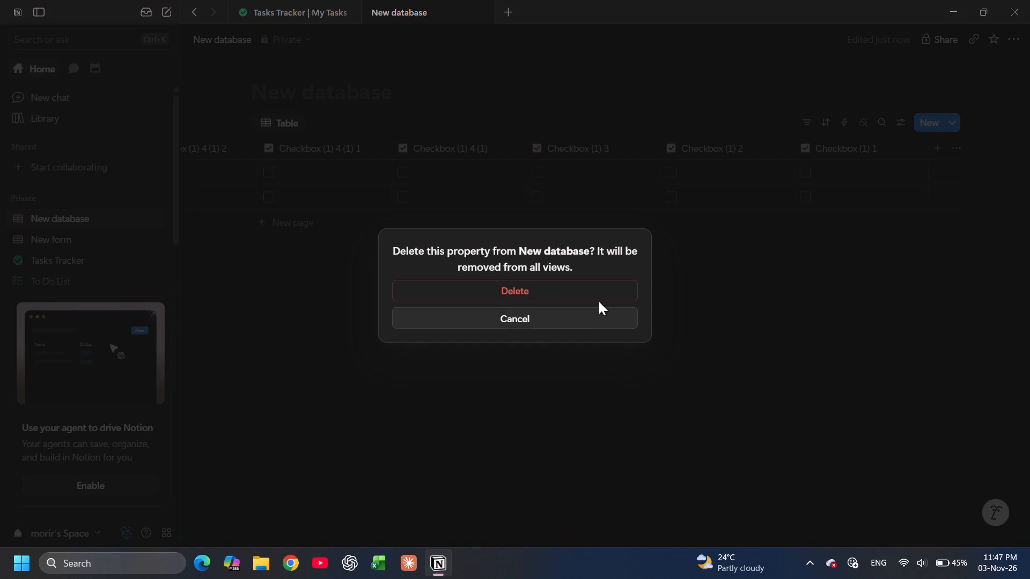
click(597, 296)
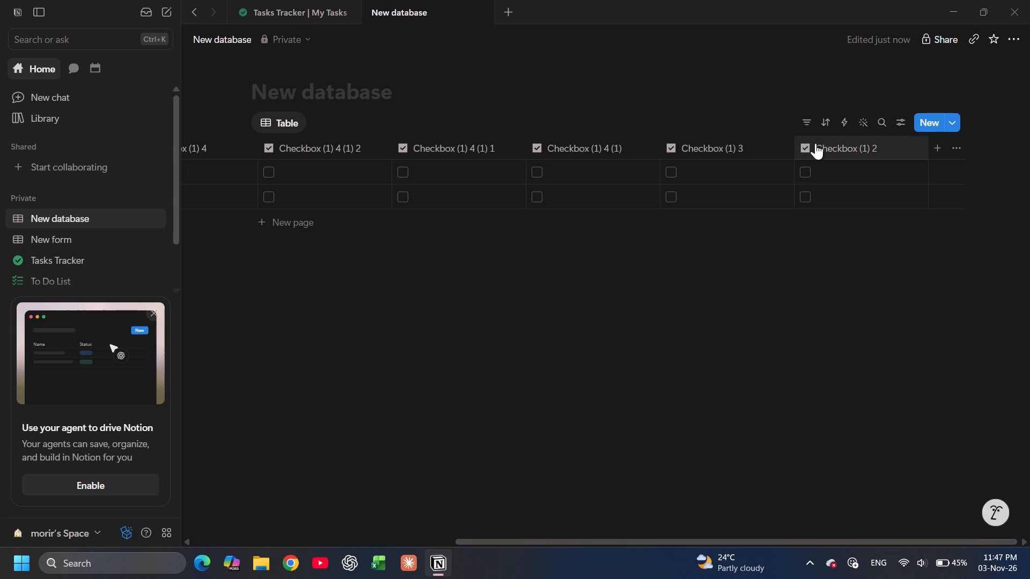
right_click(815, 143)
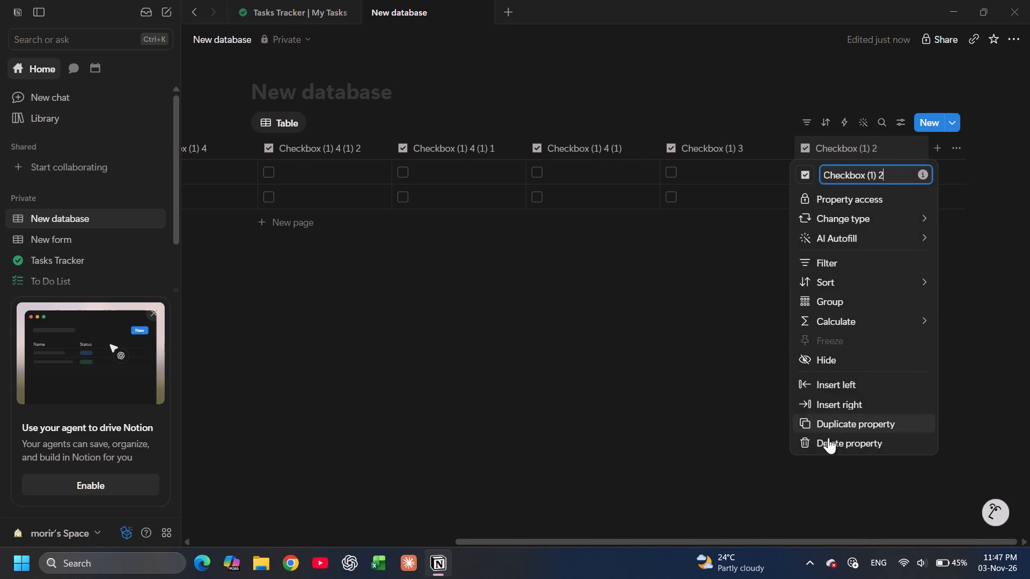
click(830, 443)
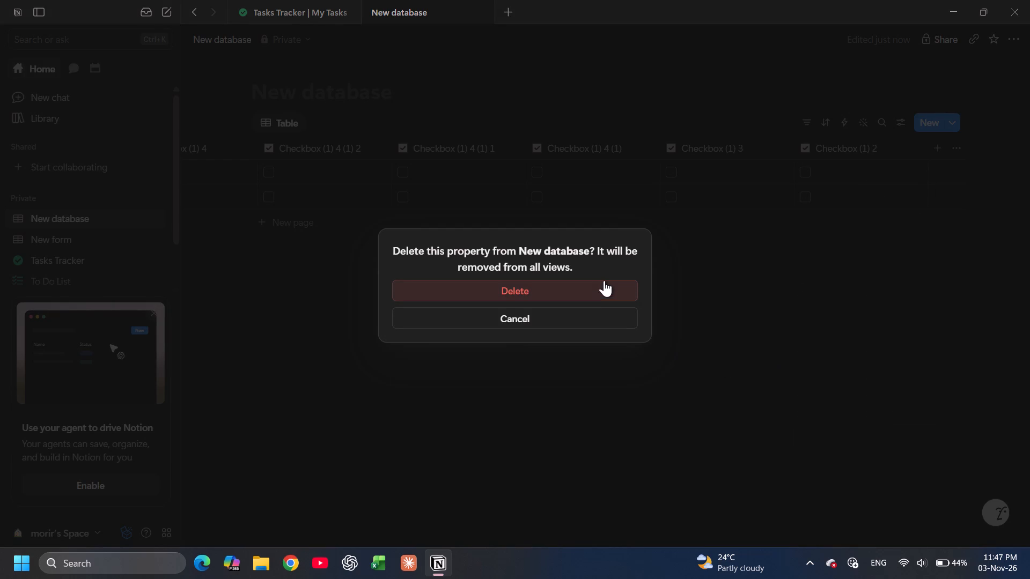
click(604, 280)
right_click(604, 280)
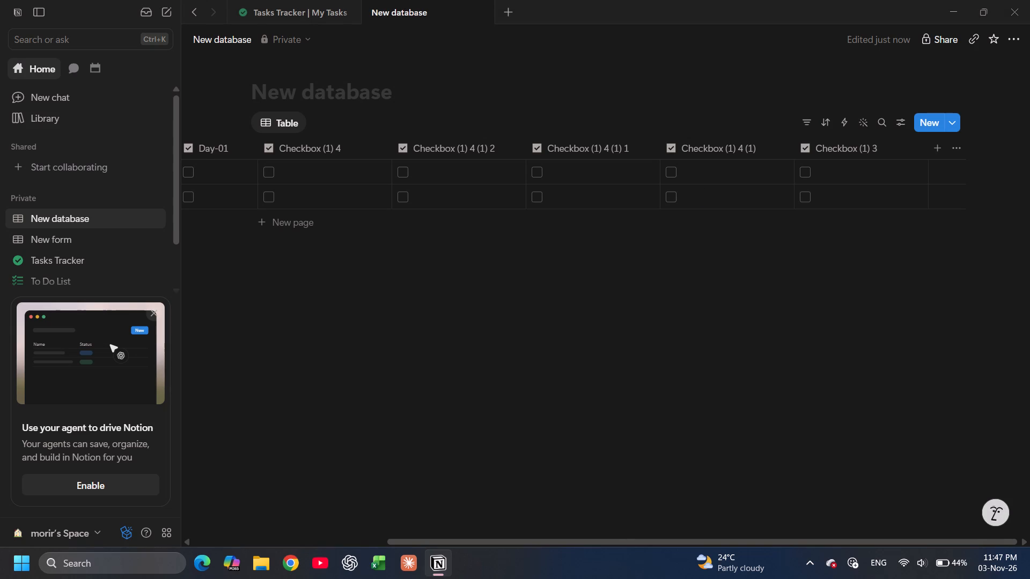
Delete the Checkbox (1) 4 (1) property located just before Checkbox (1) 3.
right_click(730, 143)
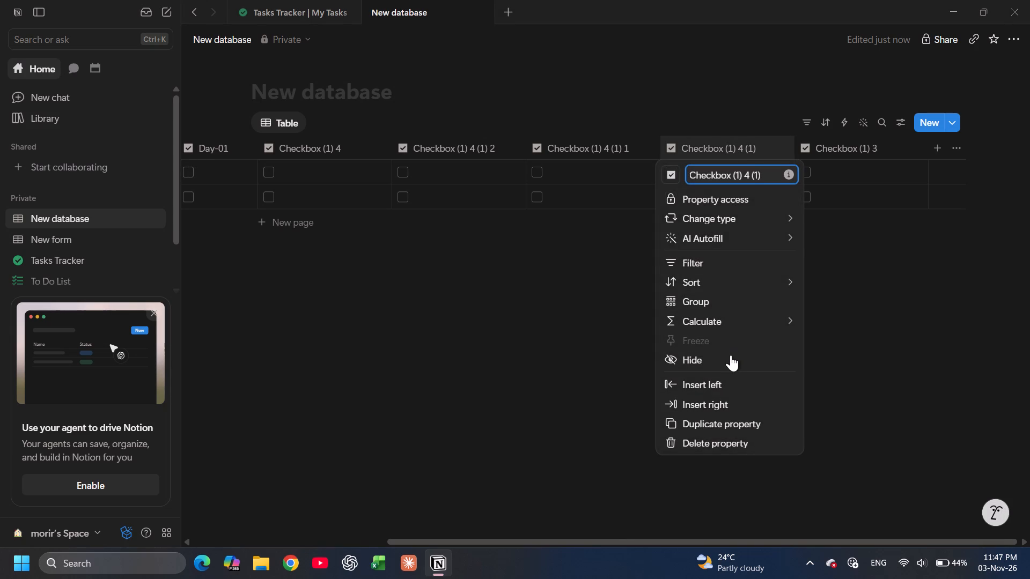
key(Delete)
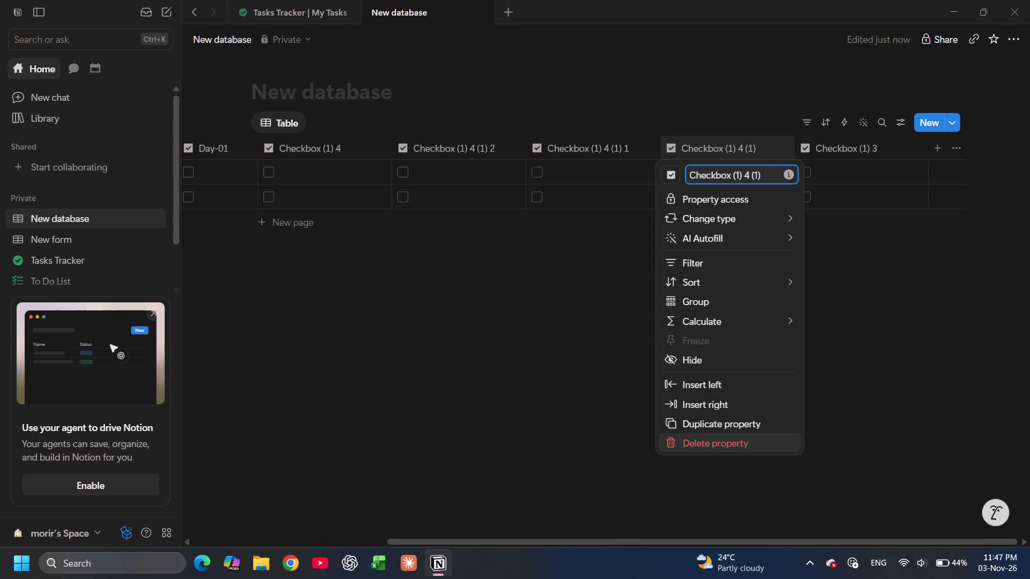
click(711, 445)
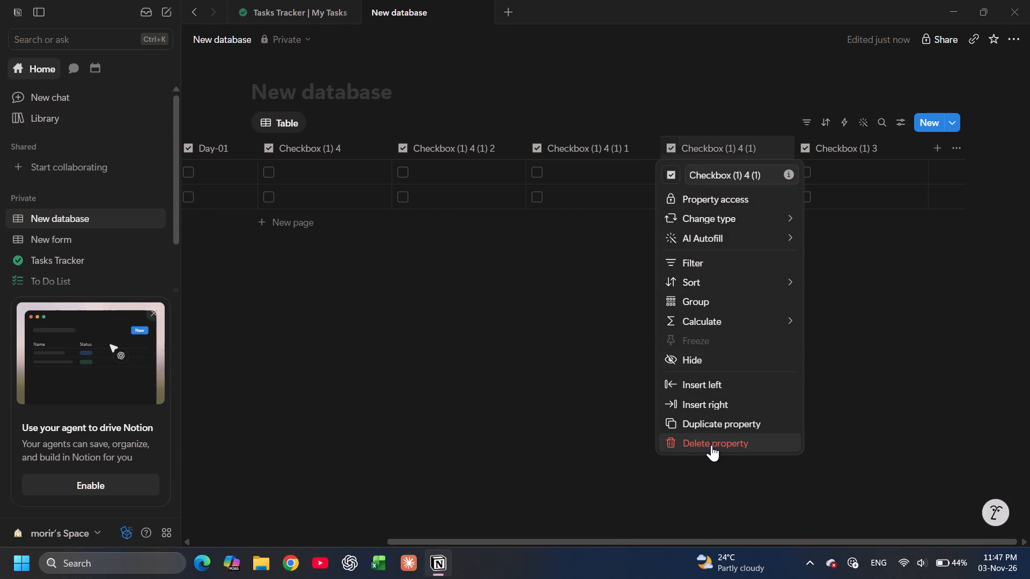
key(Return)
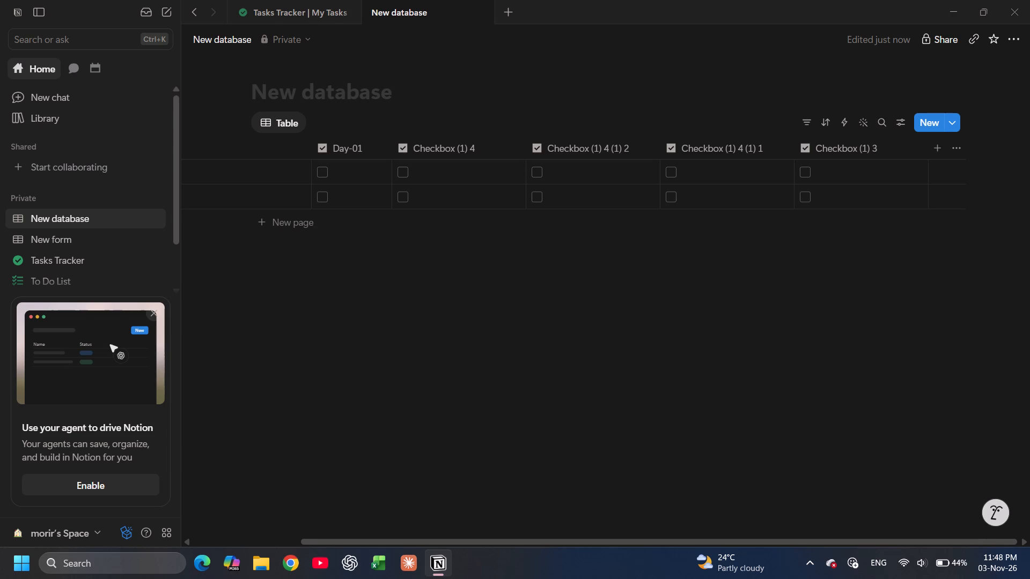
Delete the Checkbox (1) 4 property directly after the Day-01 column.
scroll(615, 154, right, 1)
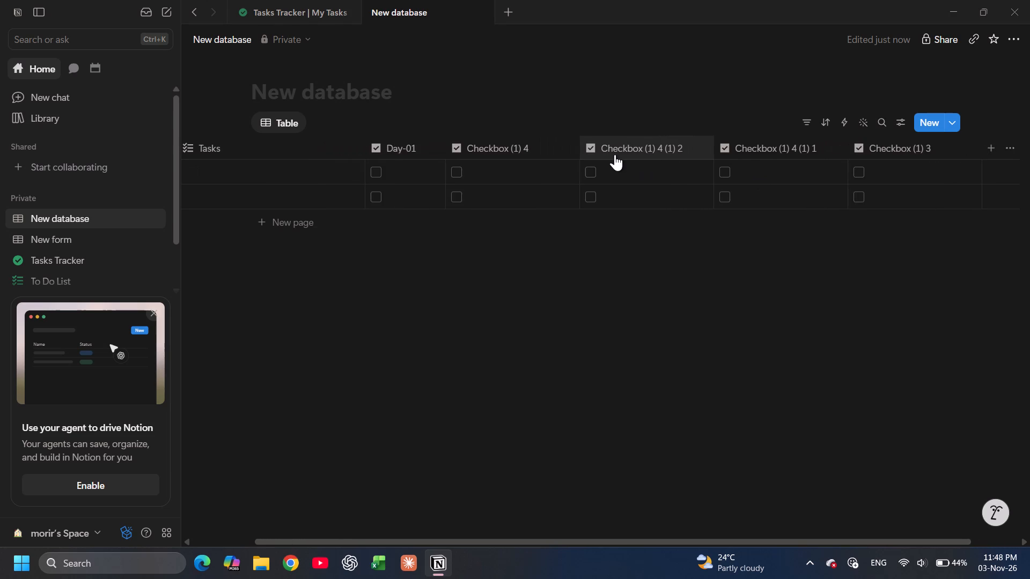
scroll(615, 154, right, 1)
click(491, 138)
right_click(491, 138)
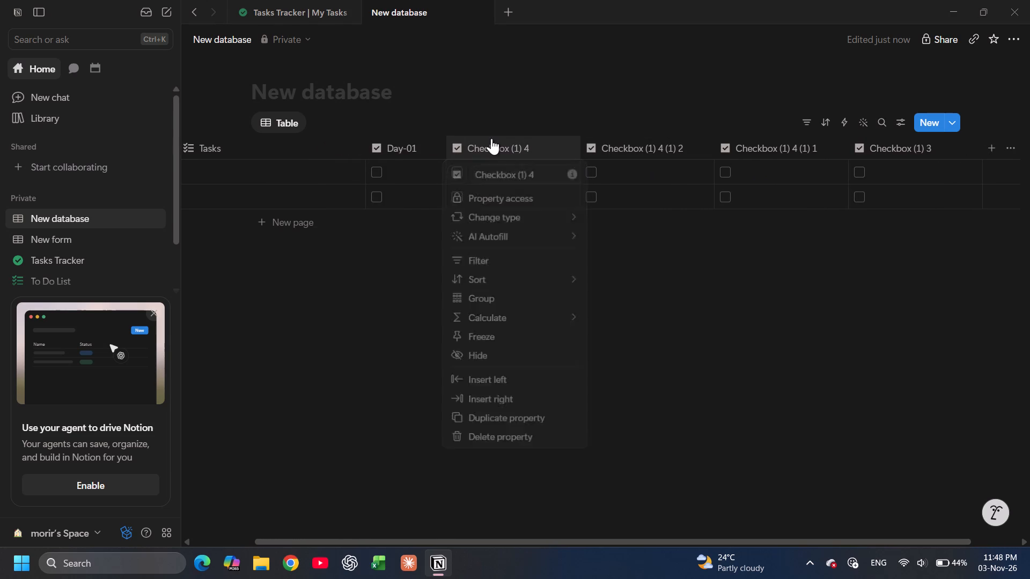
click(489, 165)
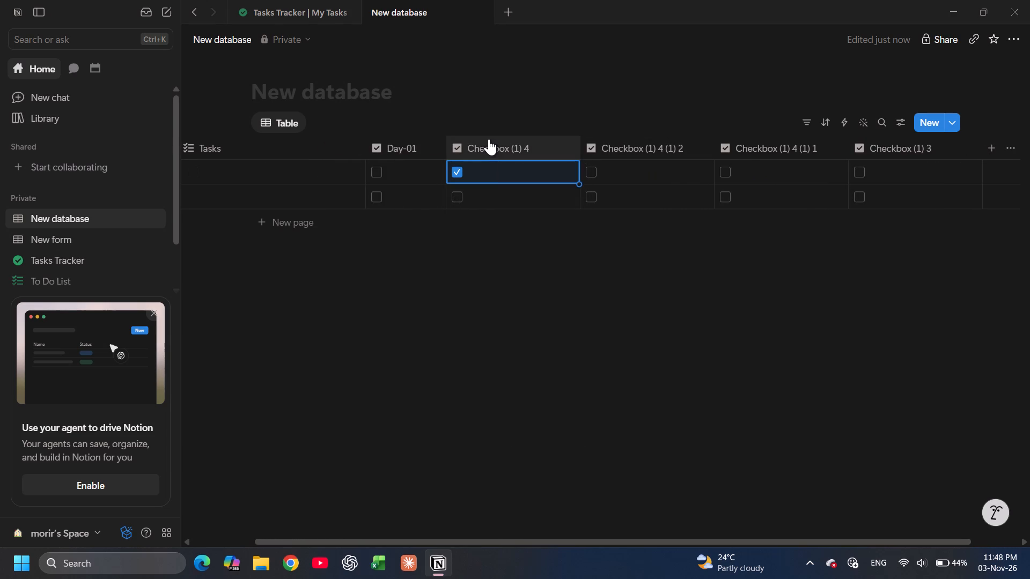
click(489, 139)
right_click(489, 139)
right_click(489, 139)
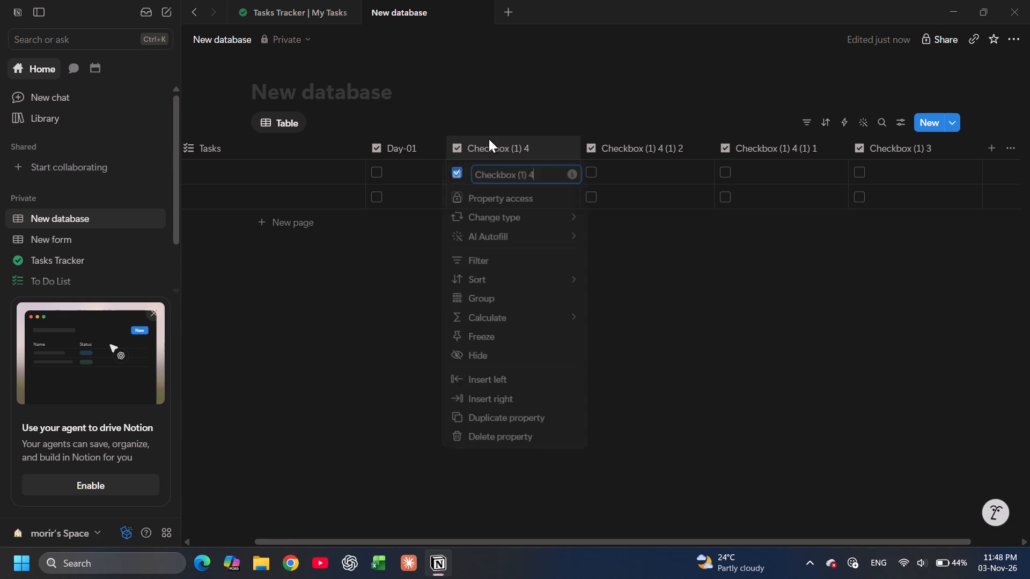
click(513, 444)
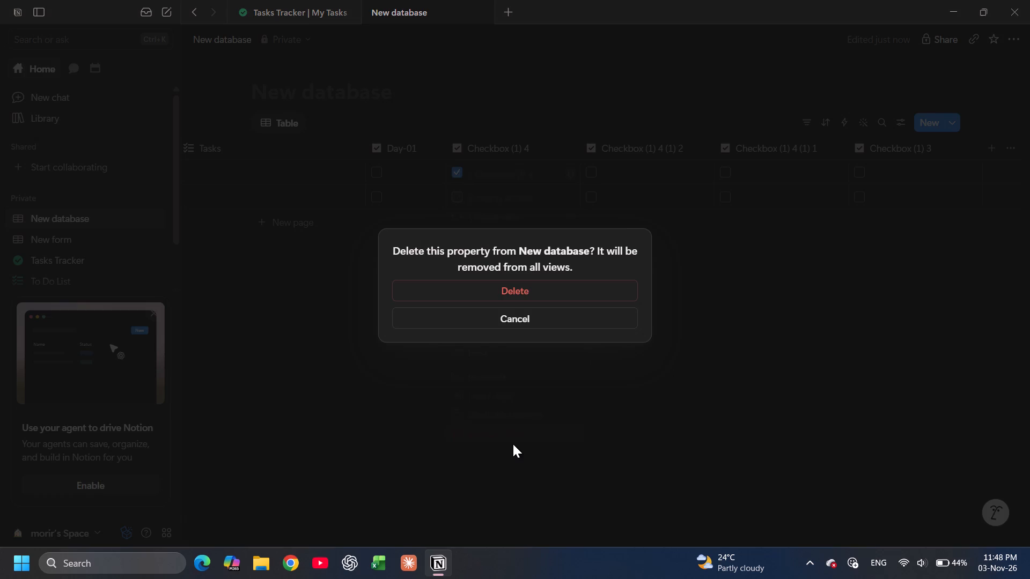
click(507, 291)
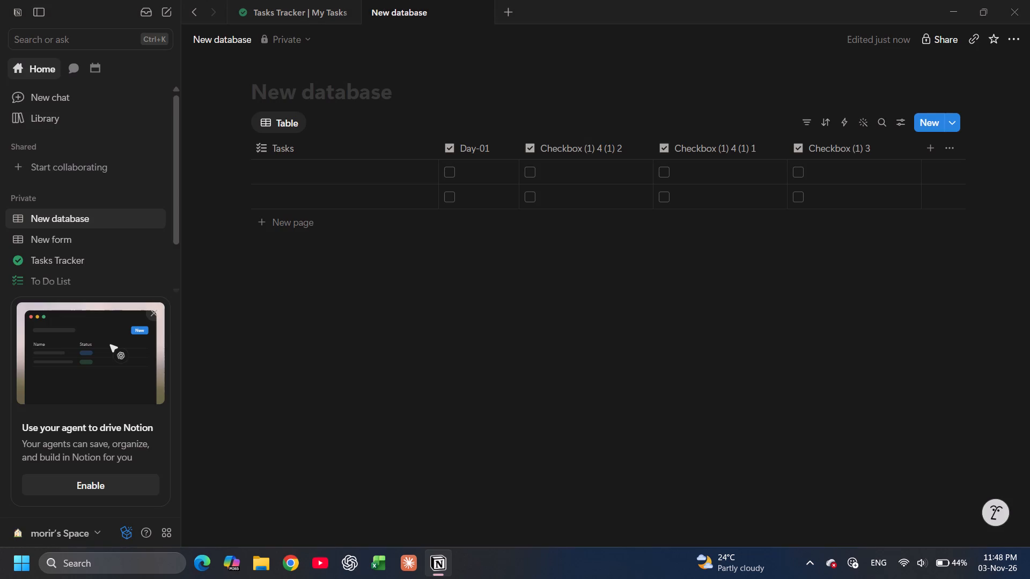
Delete the Checkbox (1) 4 (1) 2 property directly after the Day-01 column.
click(575, 144)
right_click(575, 144)
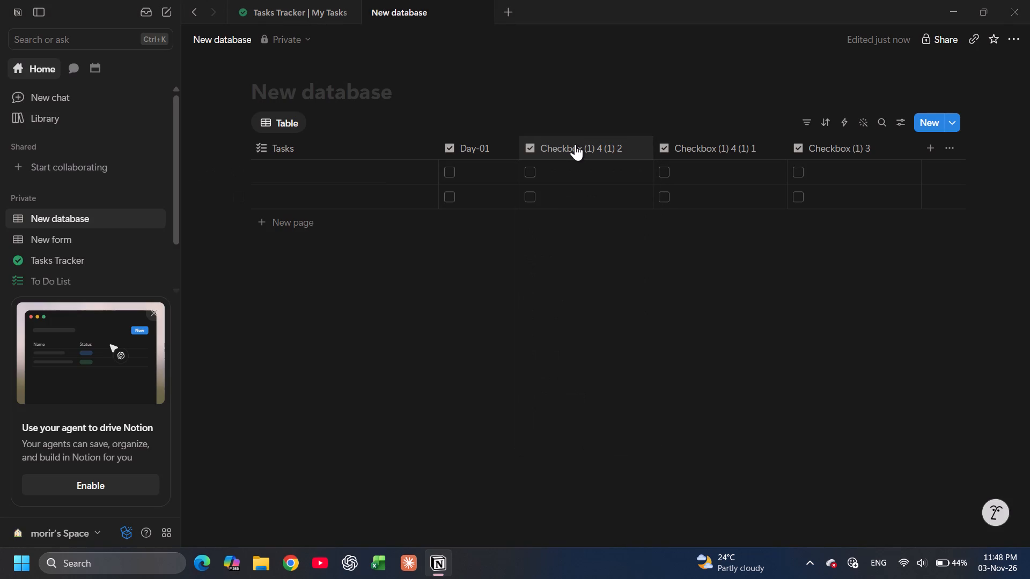
click(575, 144)
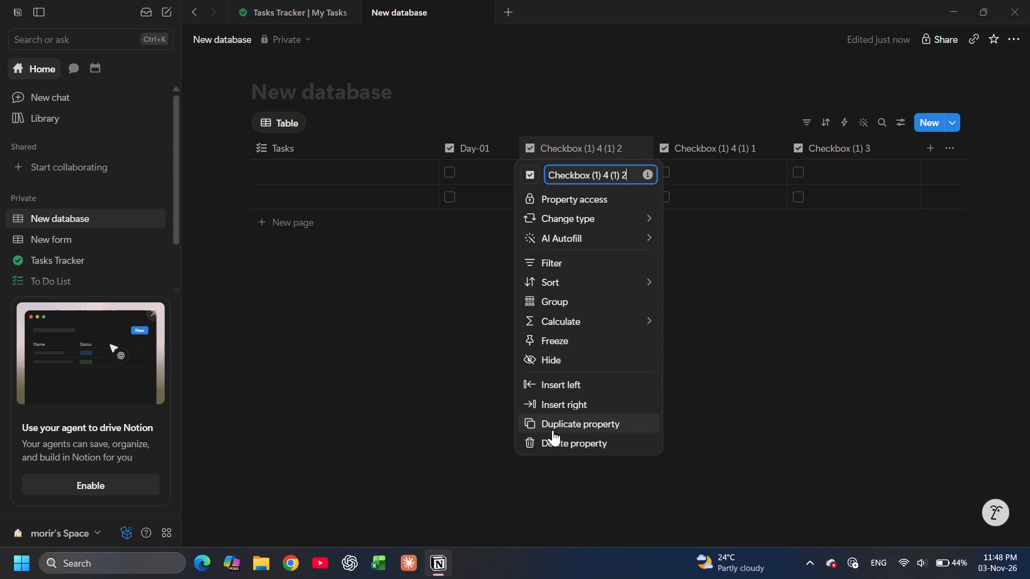
click(553, 439)
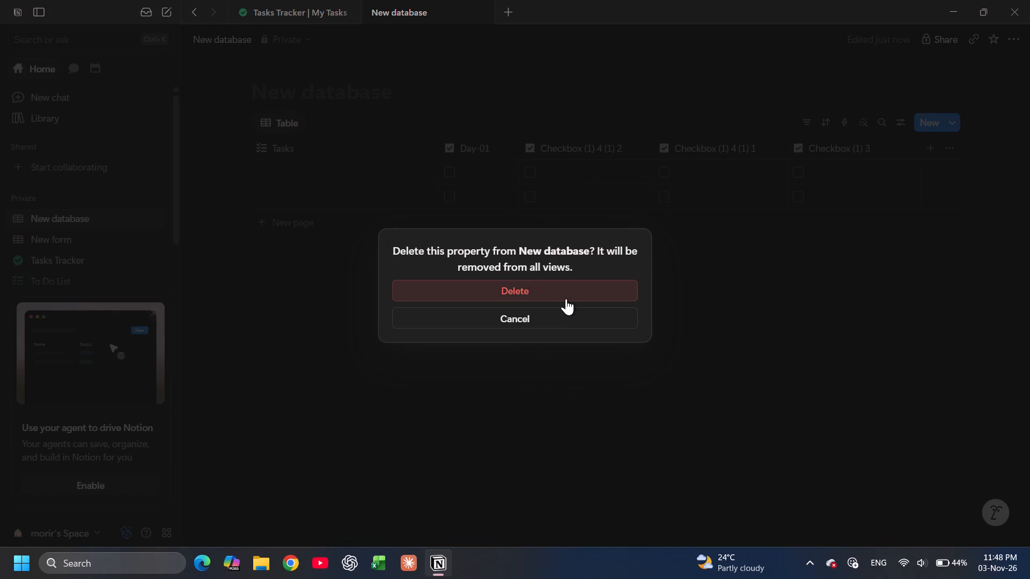
click(566, 299)
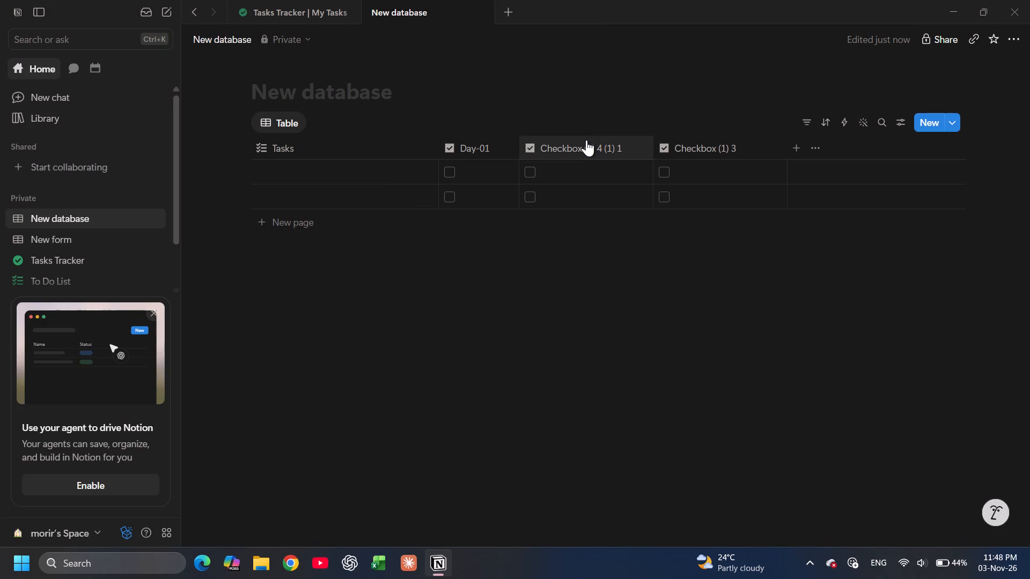
Delete the two remaining checkbox properties after Day-01, Checkbox (1) 4 (1) 1 and Checkbox (1) 3.
click(586, 140)
click(554, 442)
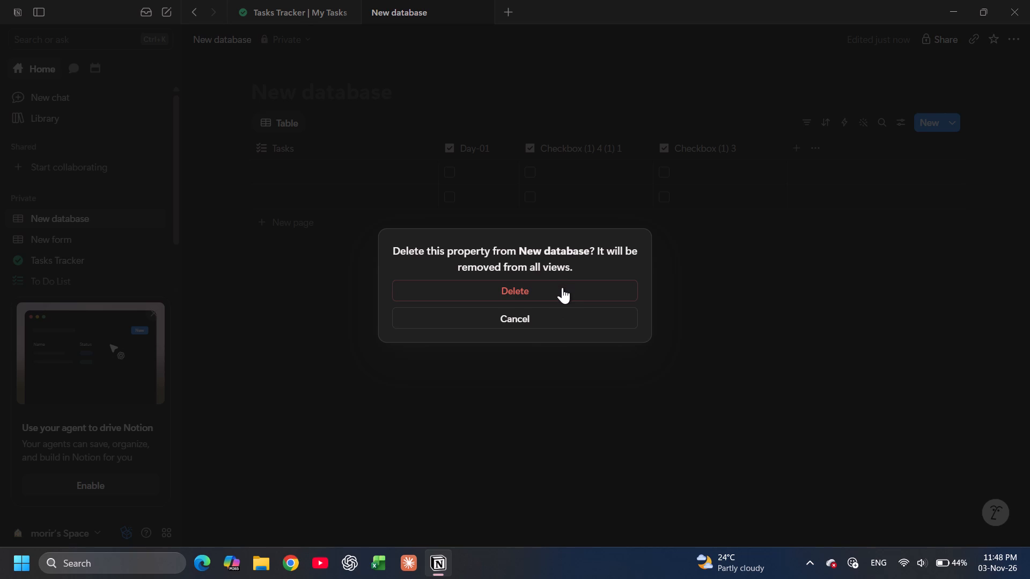
click(562, 287)
click(594, 136)
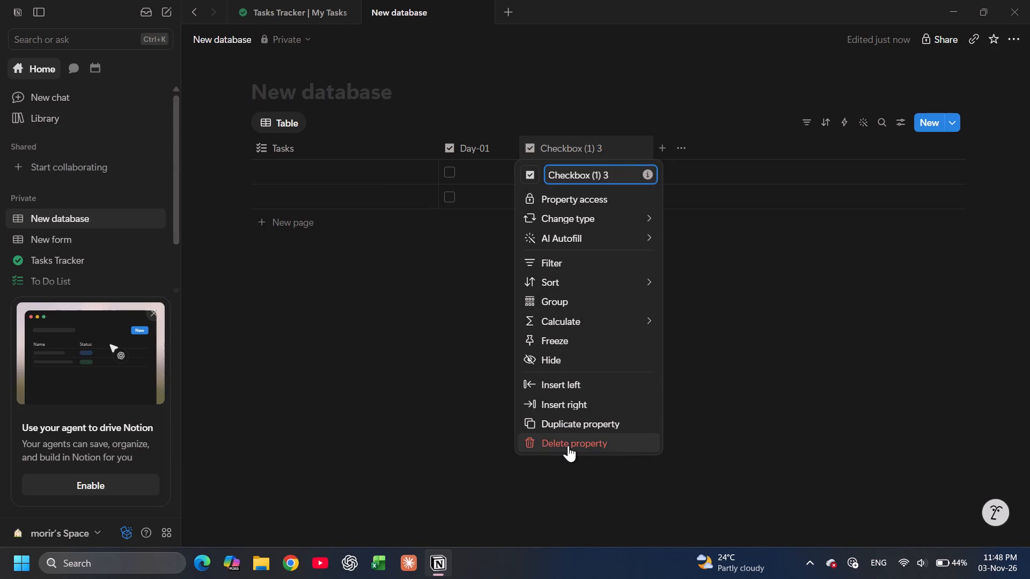
click(568, 446)
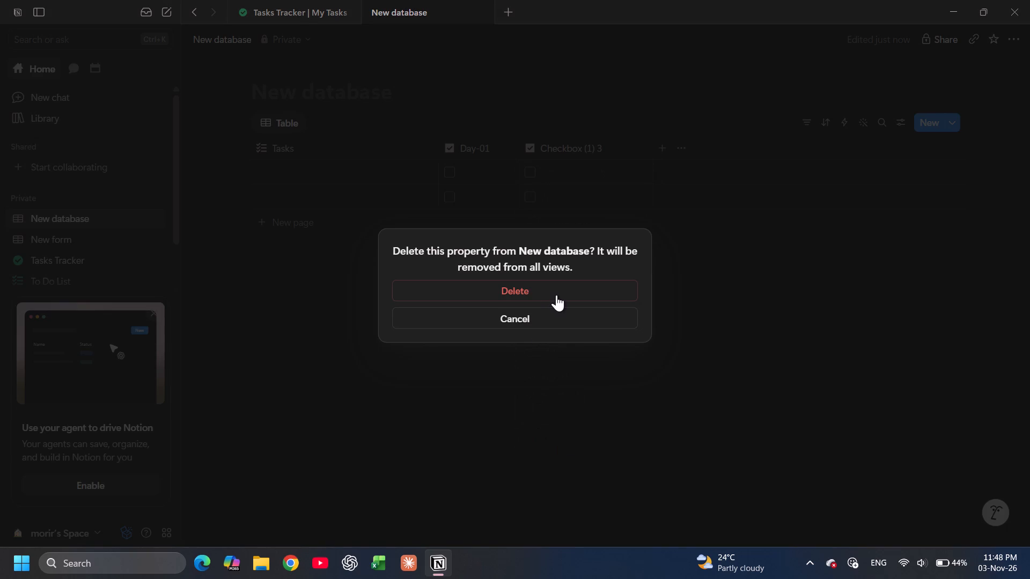
click(556, 295)
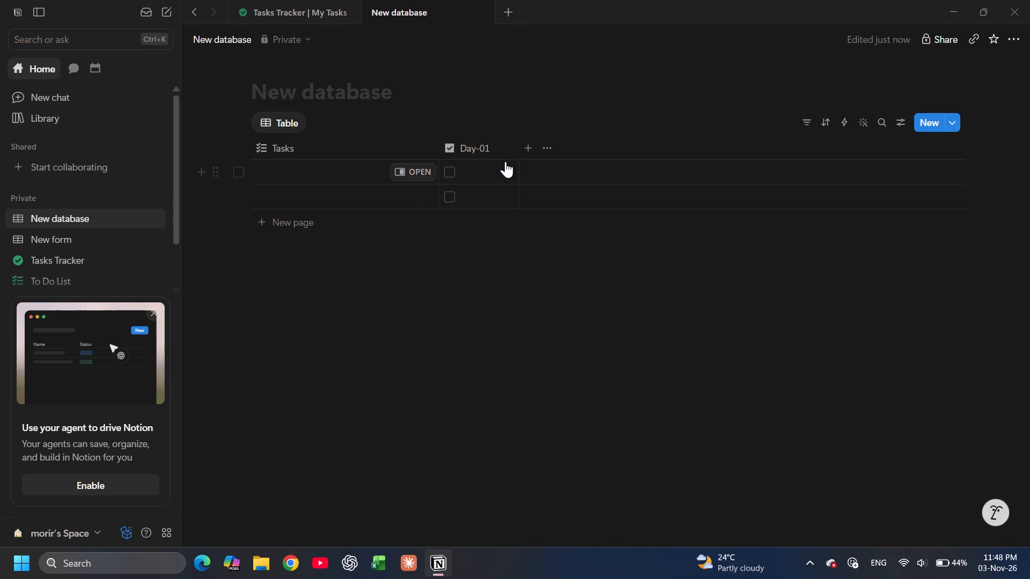
Duplicate the Day-01 checkbox property and rename the copy as Day-02.
click(500, 154)
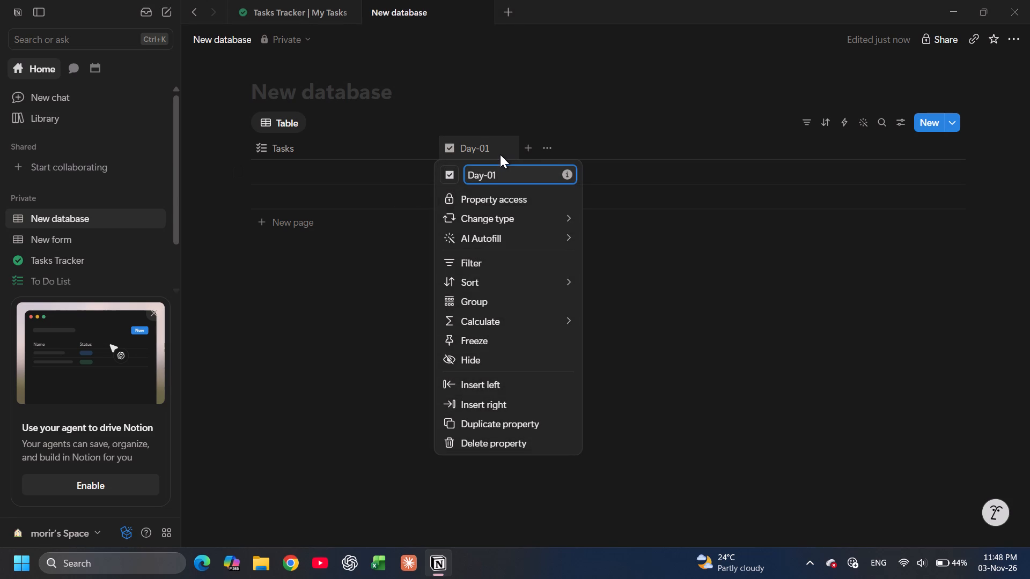
click(510, 419)
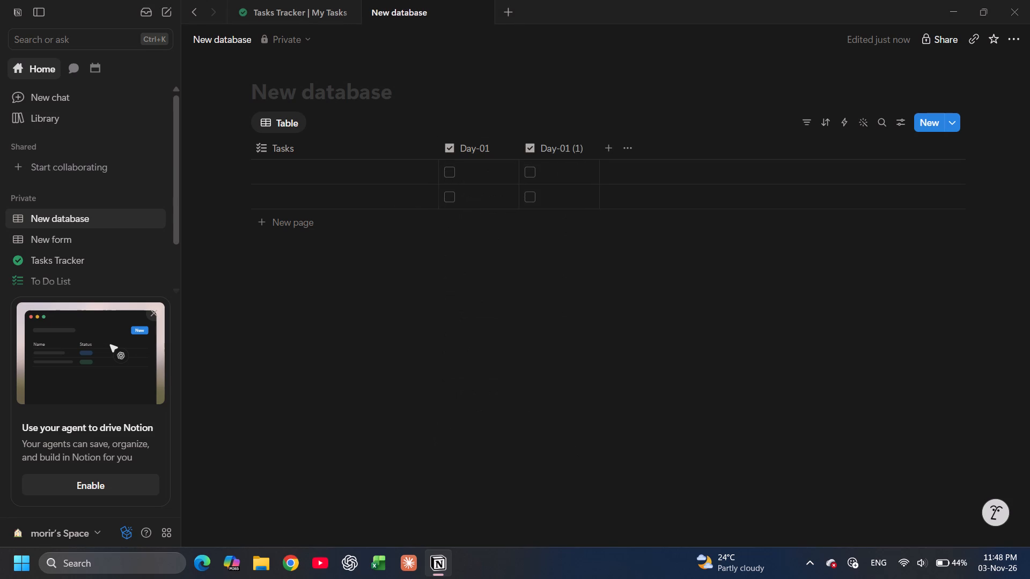
click(578, 142)
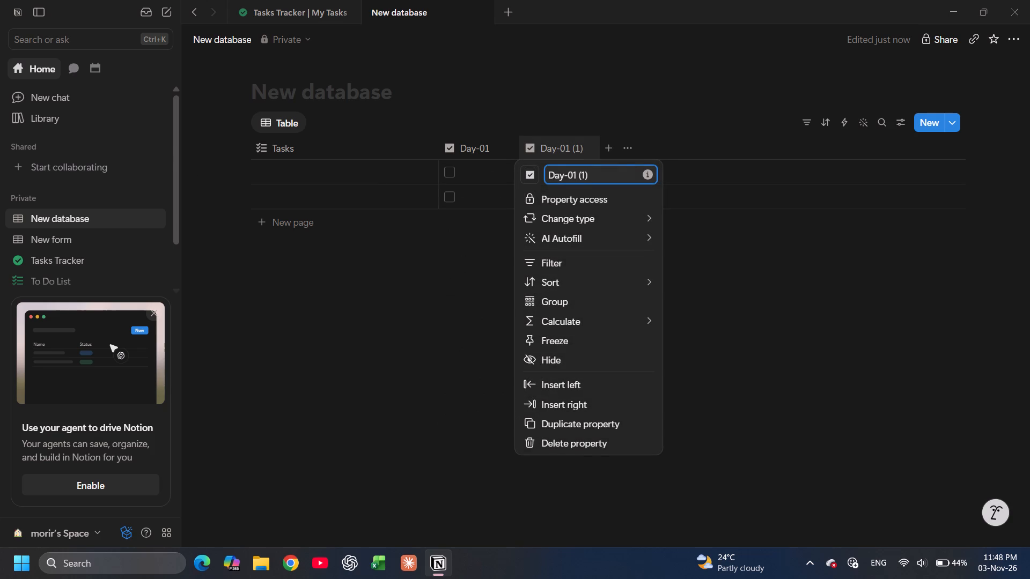
key(Delete)
key(BackSpace)
key(BackSpace)
key(BackSpace)
key(BackSpace)
key(BackSpace)
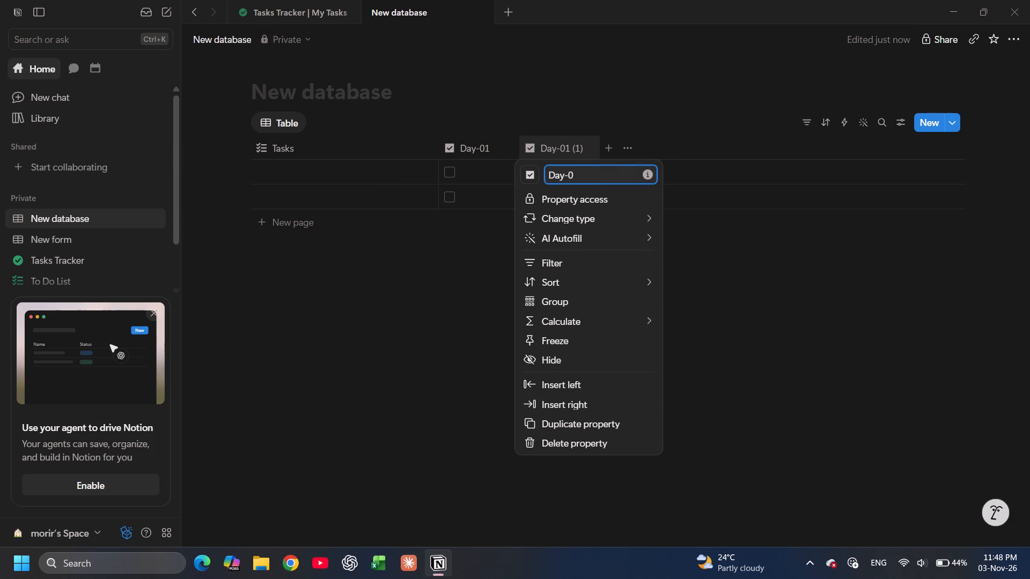
key(2)
key(Return)
Duplicate the Day-02 checkbox property and rename the copy as Day-03.
click(559, 422)
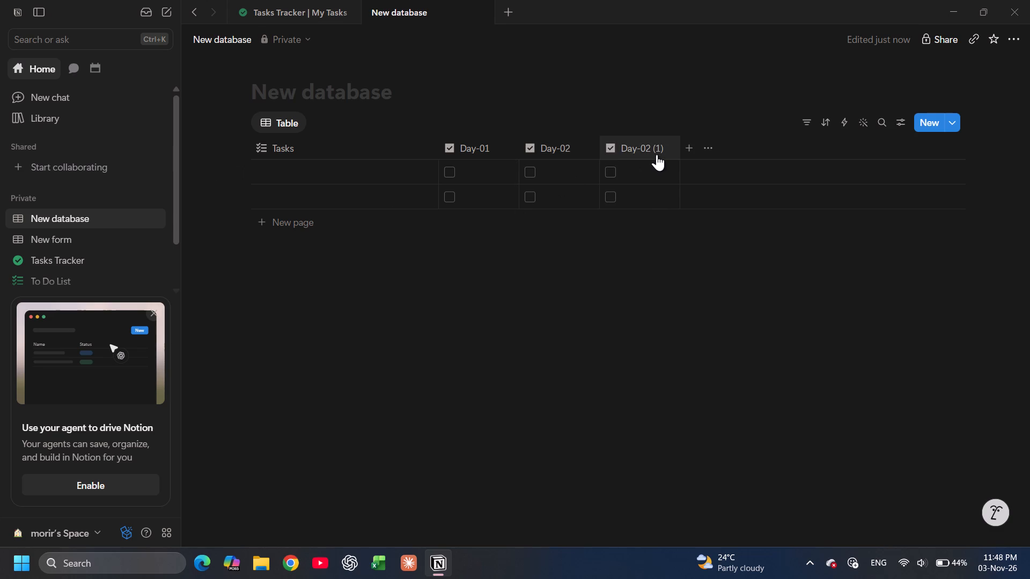
click(657, 154)
key(BackSpace)
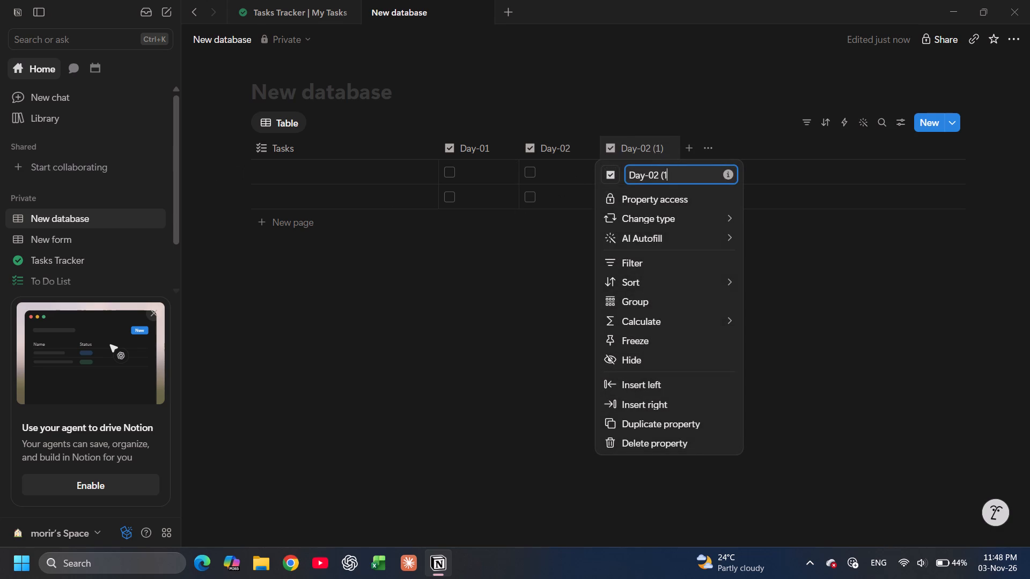
key(BackSpace)
key(BackSpace)
key(BackSpace)
key(BackSpace)
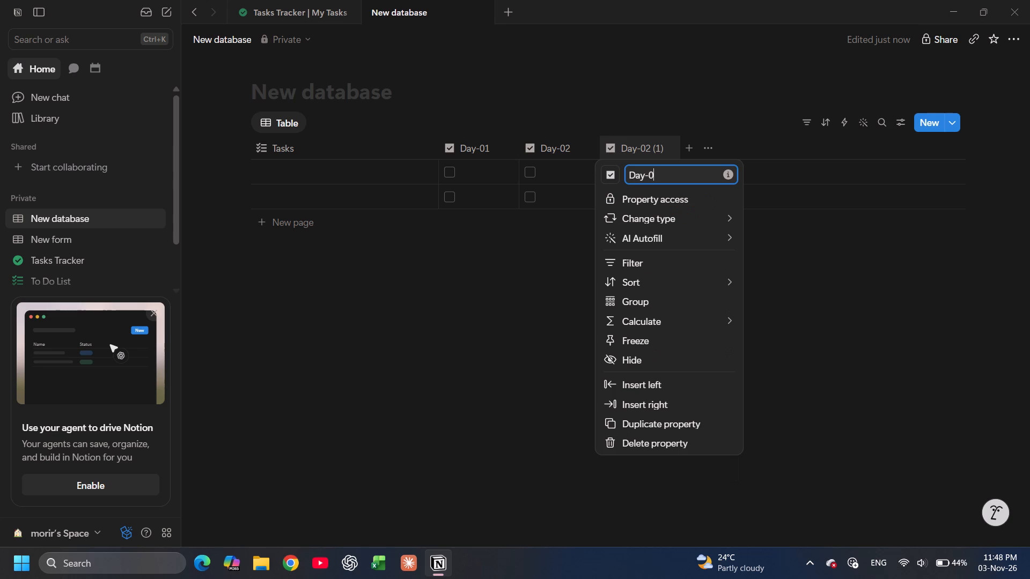
key(3)
key(Down)
Duplicate the Day-03 checkbox property and rename the copy as Day-04.
click(629, 418)
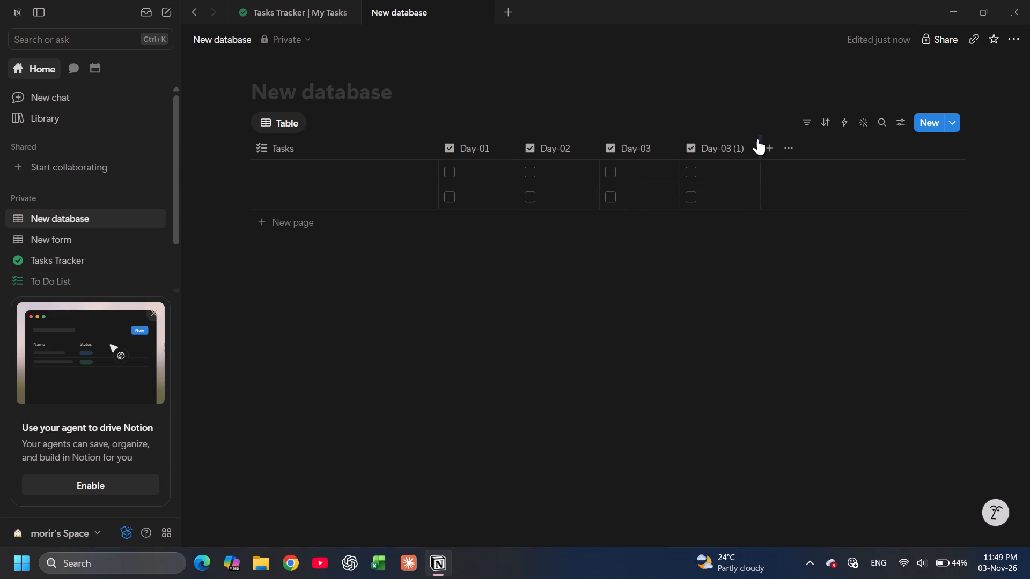
click(742, 154)
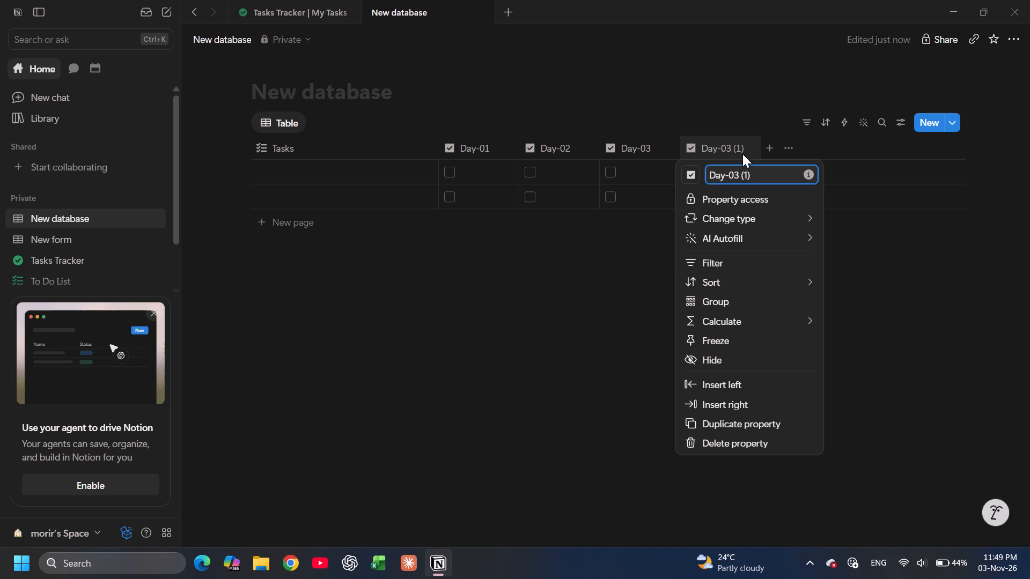
key(BackSpace)
key(BackSpace)
key(BackSpace)
key(BackSpace)
key(BackSpace)
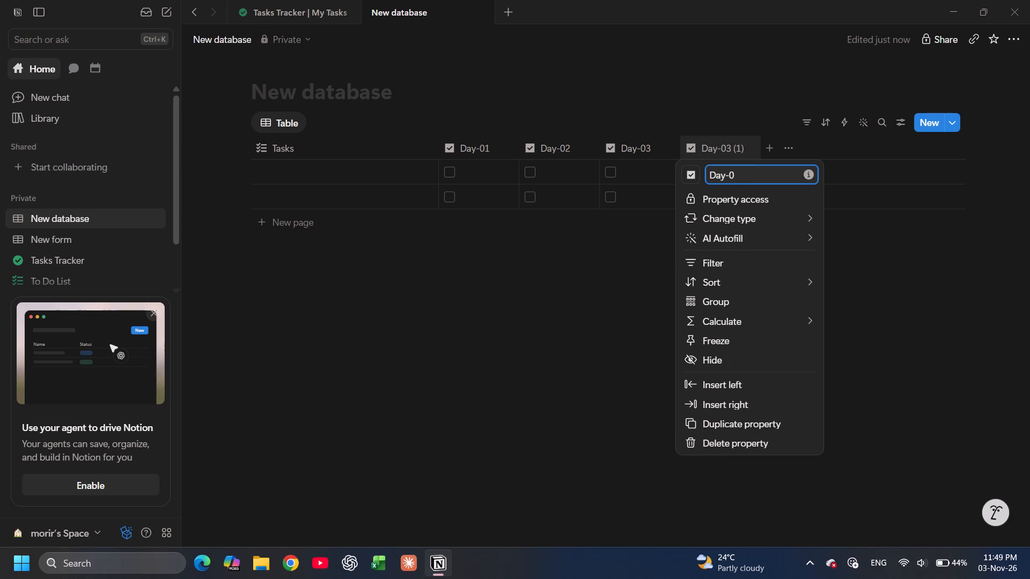
key(4)
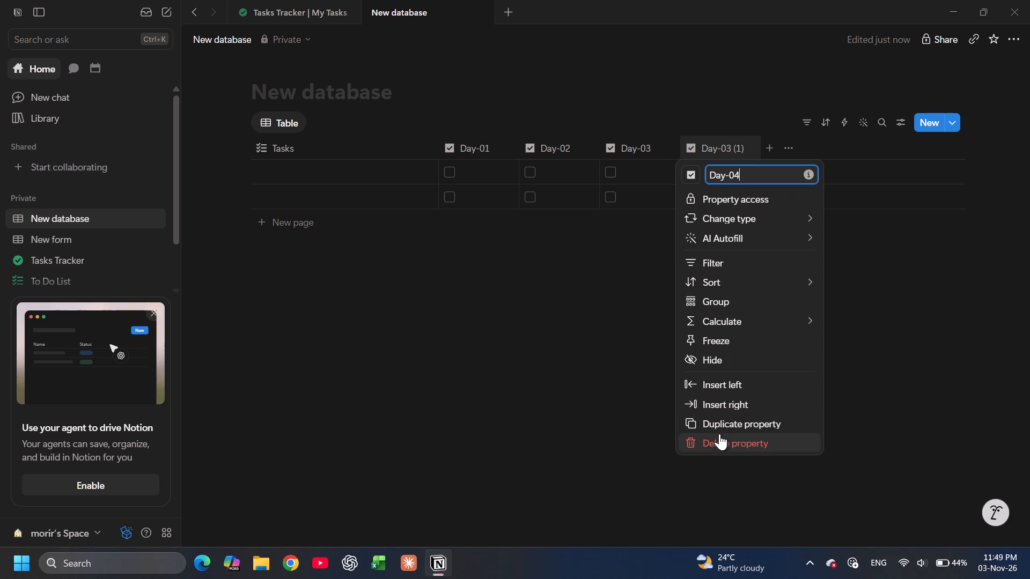
click(719, 434)
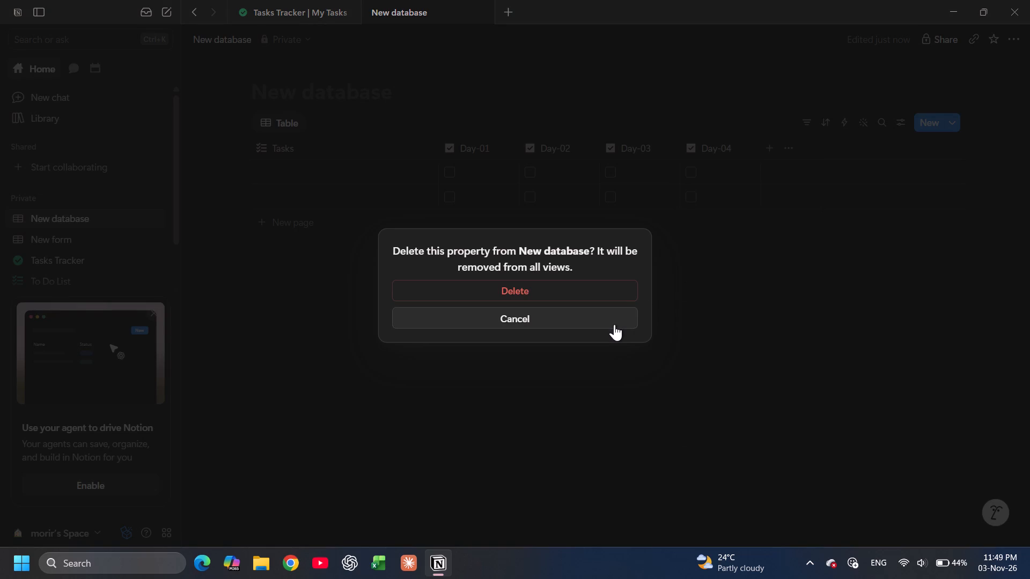
click(614, 324)
Duplicate the Day-04 checkbox property and rename the copy as Day-05.
click(738, 145)
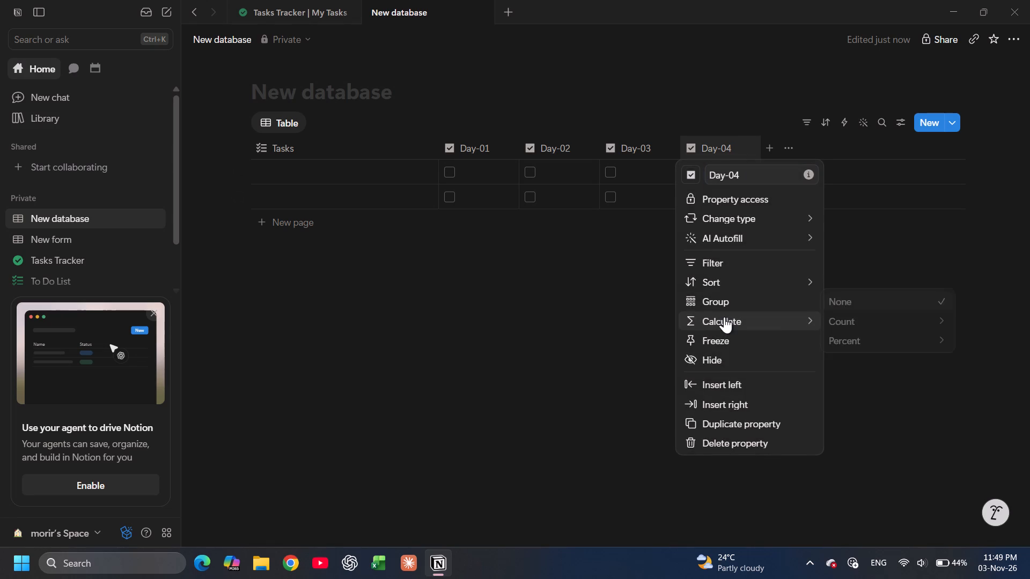
click(738, 426)
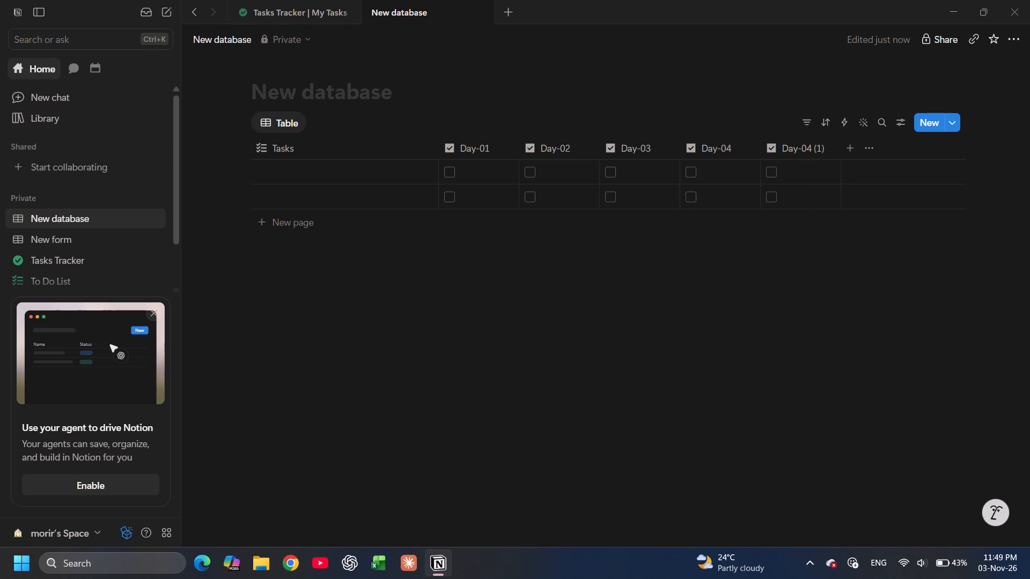
click(810, 152)
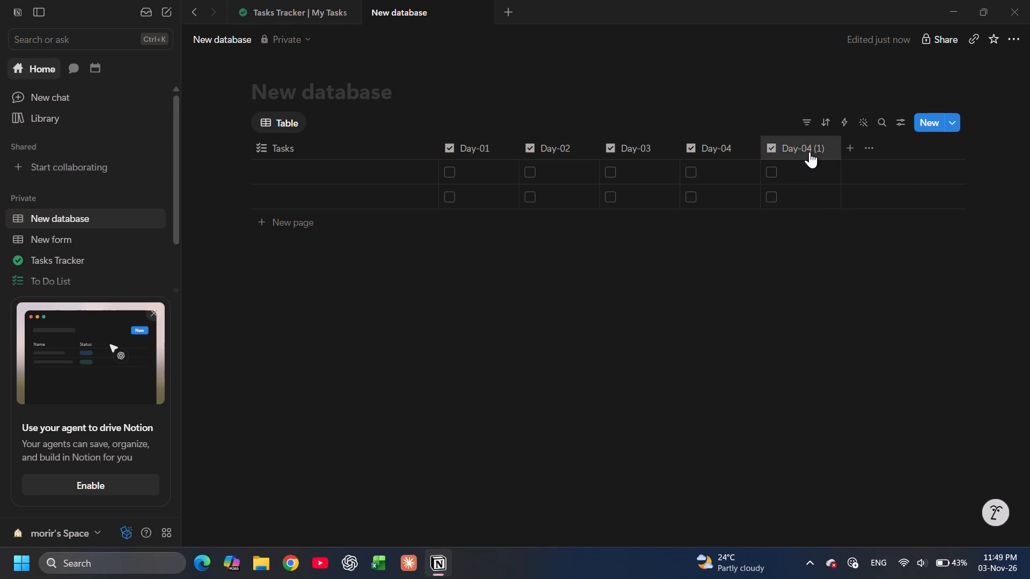
key(BackSpace)
key(BackSpace)
key(BackSpace)
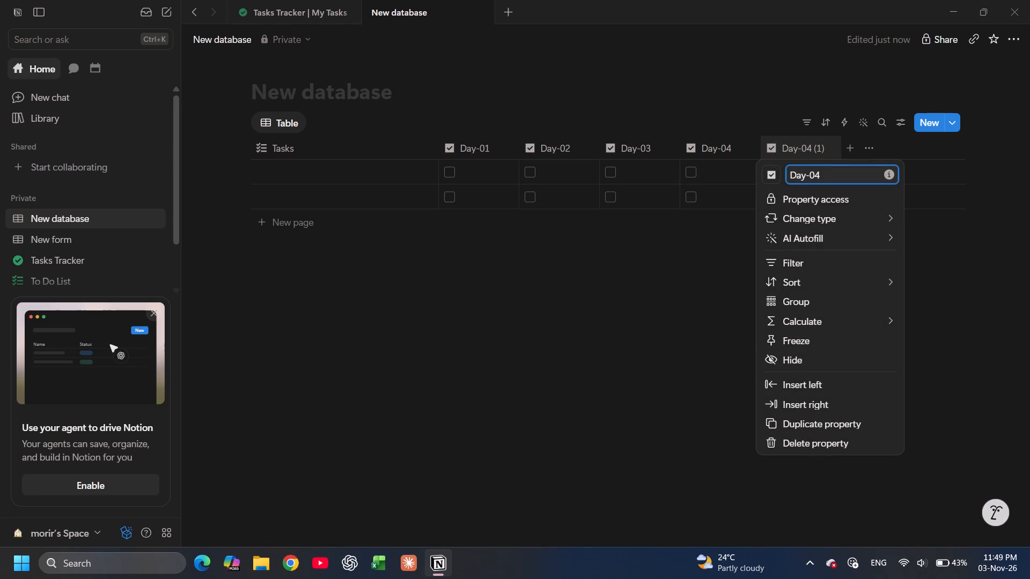
key(BackSpace)
key(BackSpace)
key(5)
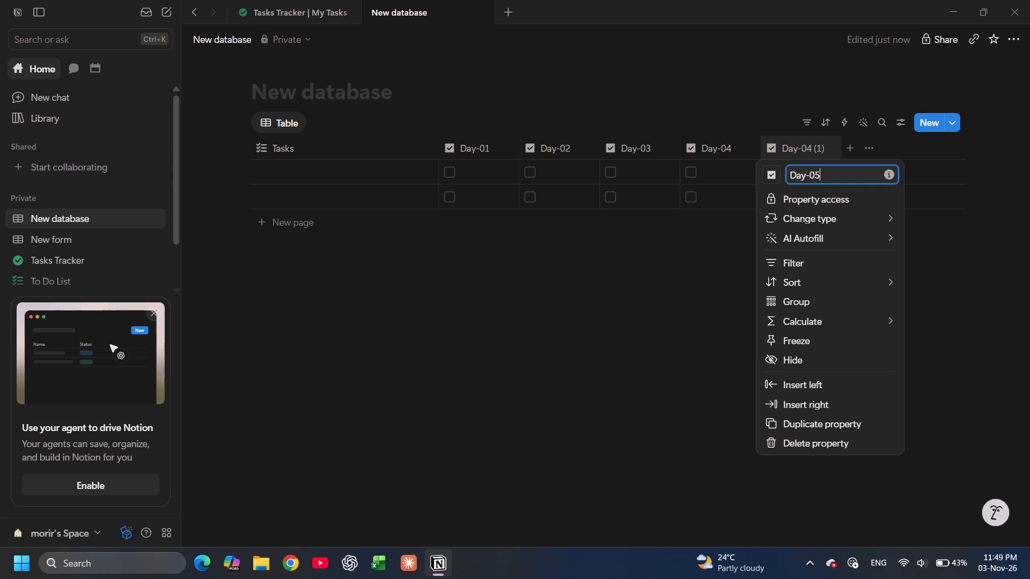
key(Return)
Duplicate the Day-05 checkbox property and rename the copy as Day-06.
click(838, 424)
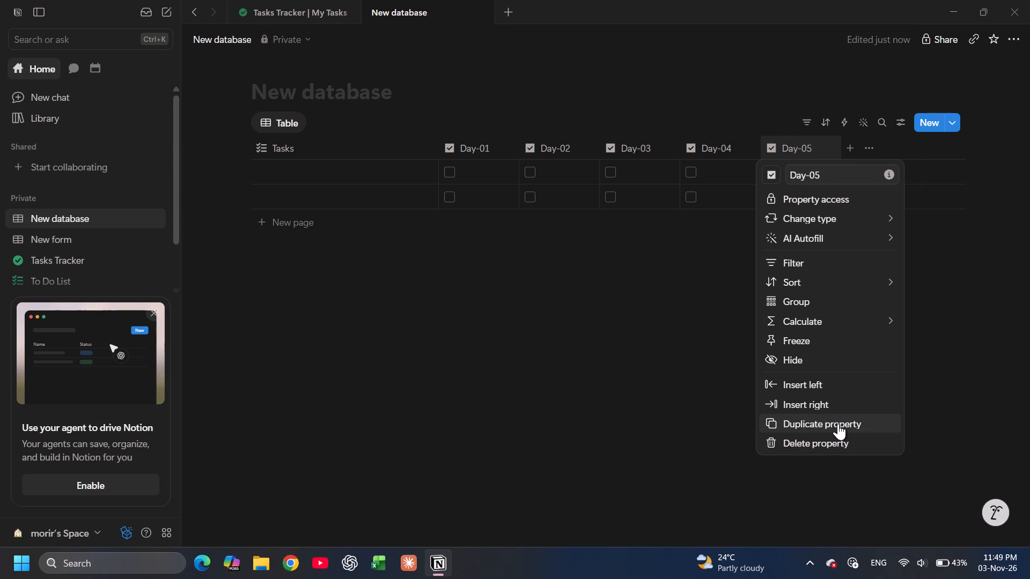
click(901, 151)
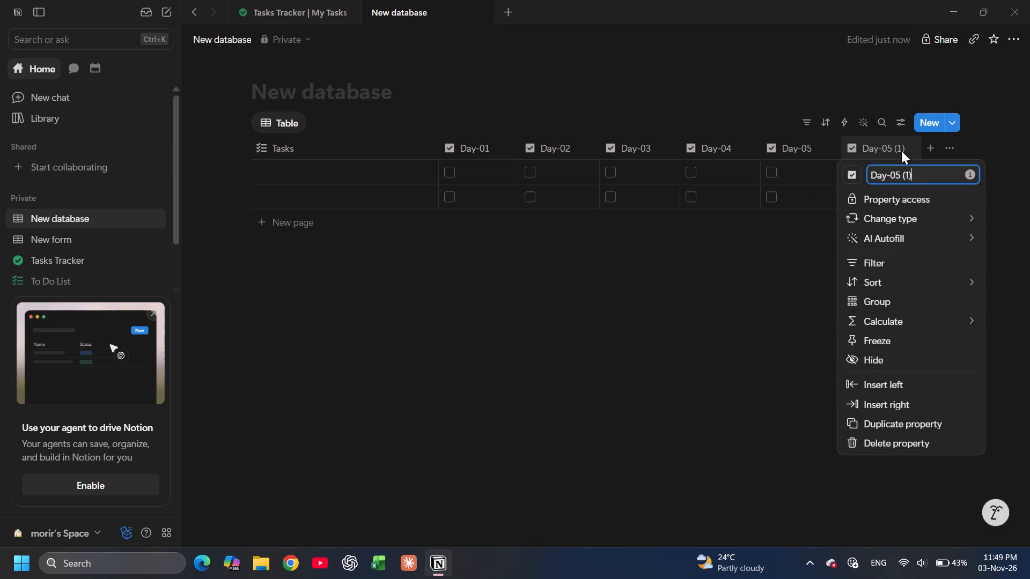
key(BackSpace)
key(BackSpace)
key(BackSpace)
key(BackSpace)
key(BackSpace)
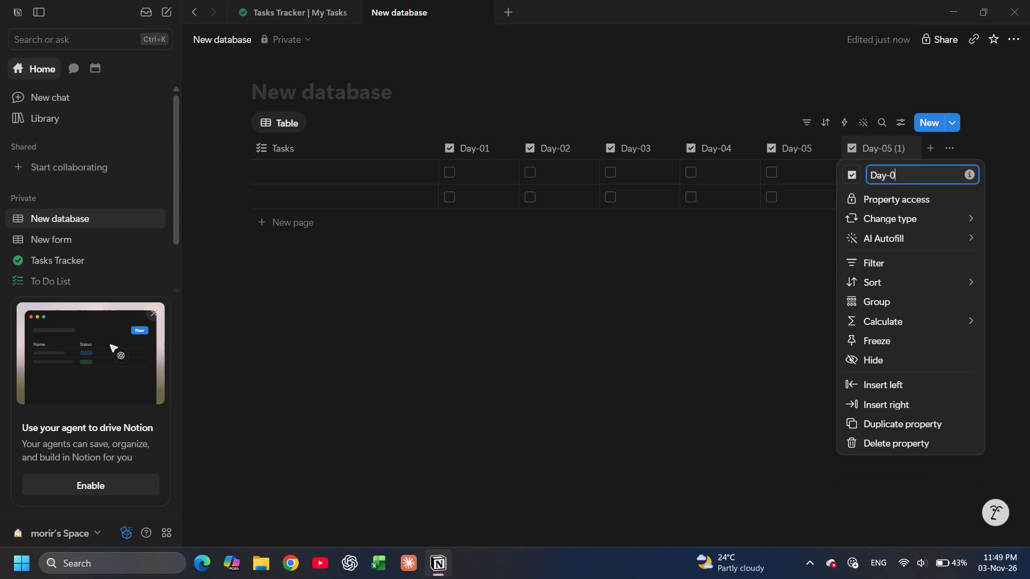
key(6)
key(Return)
click(810, 213)
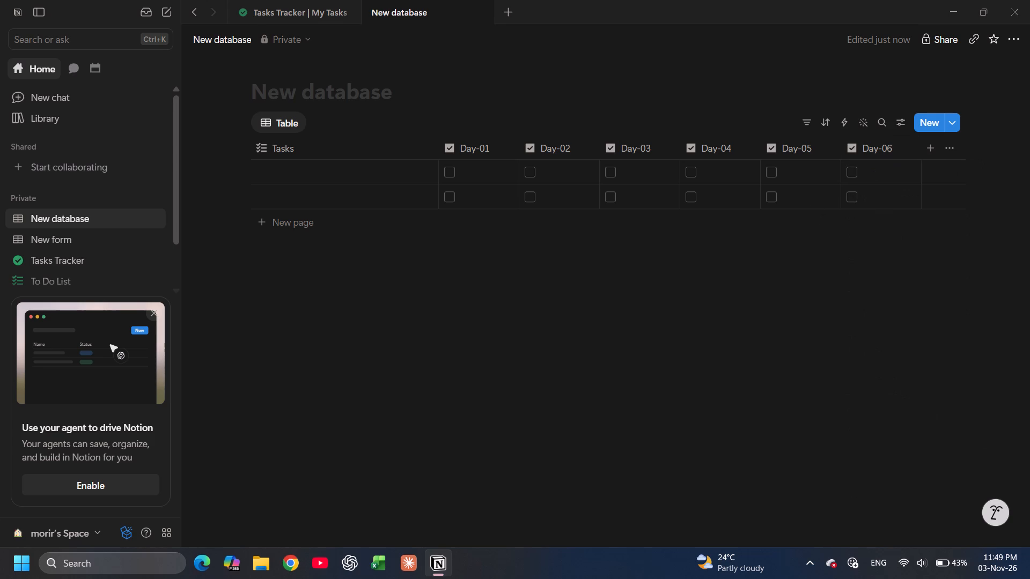
Duplicate the Day-06 checkbox property and rename the copy as Day-07.
click(902, 154)
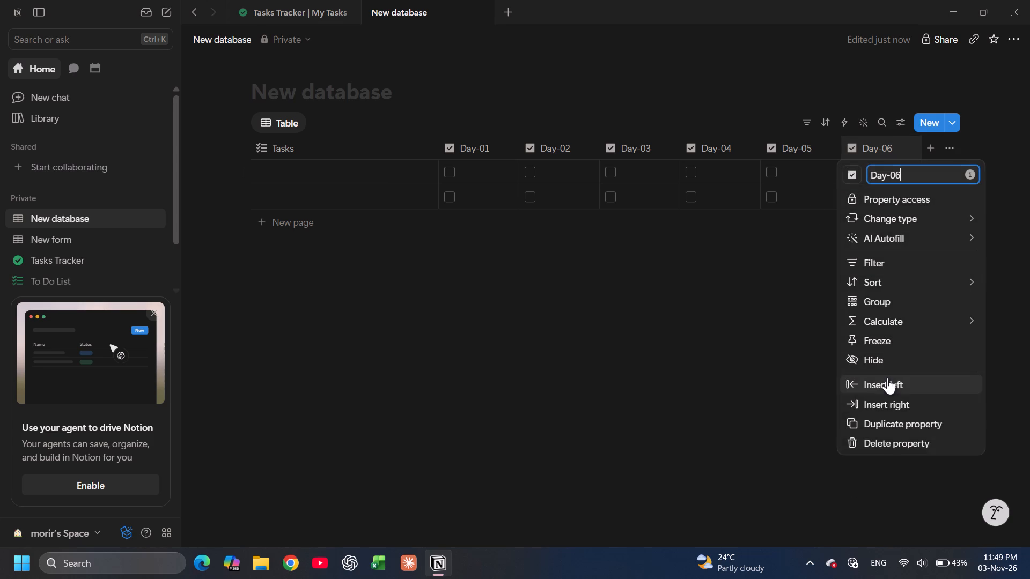
click(893, 418)
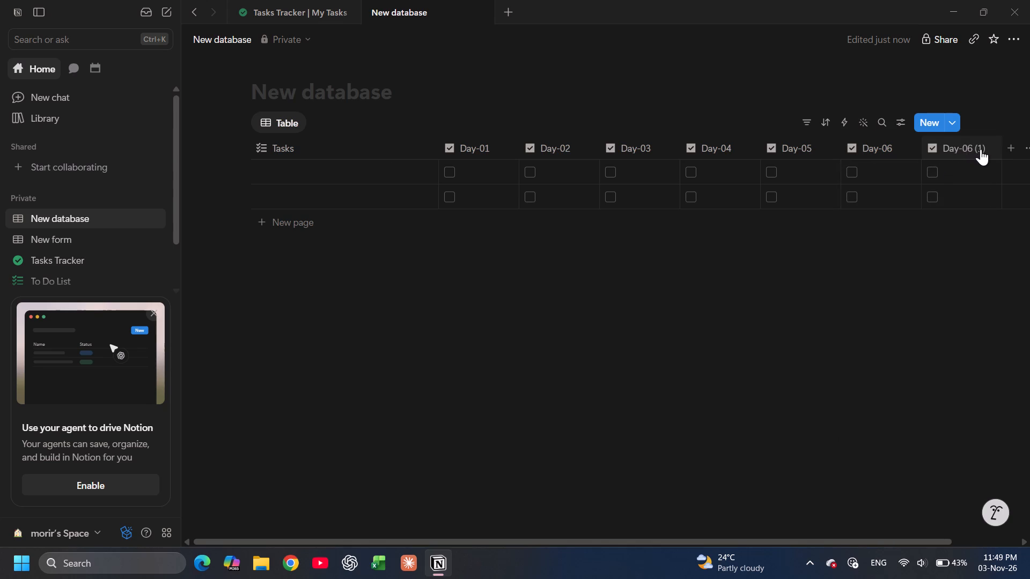
click(989, 153)
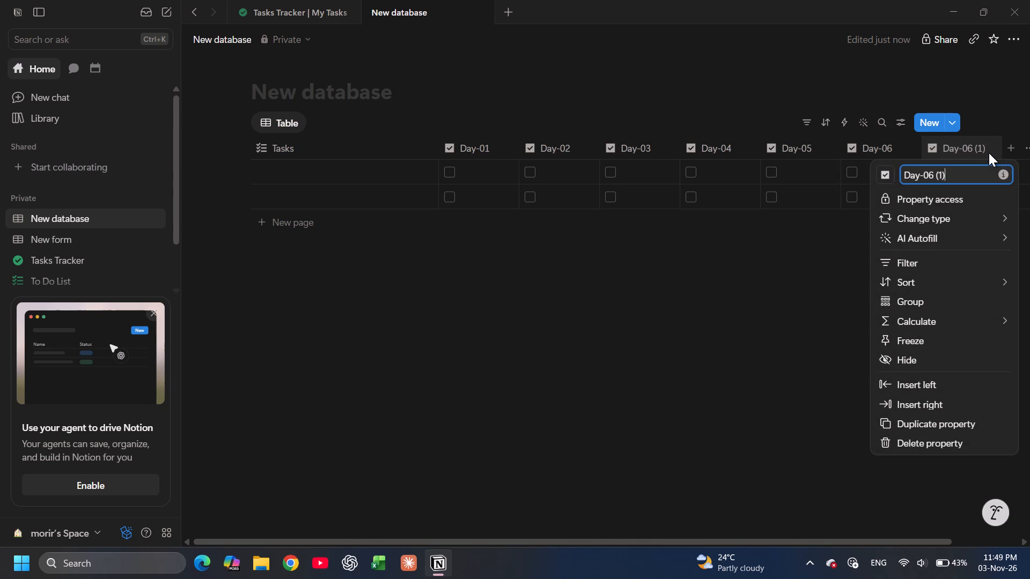
key(BackSpace)
key(BackSpace)
key(BackSpace)
key(BackSpace)
key(BackSpace)
key(7)
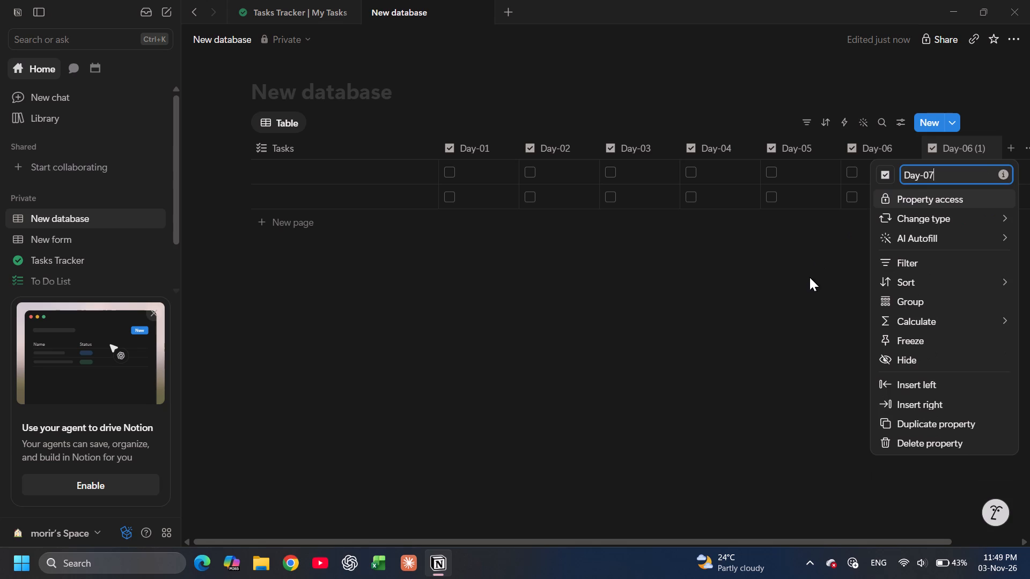
click(810, 277)
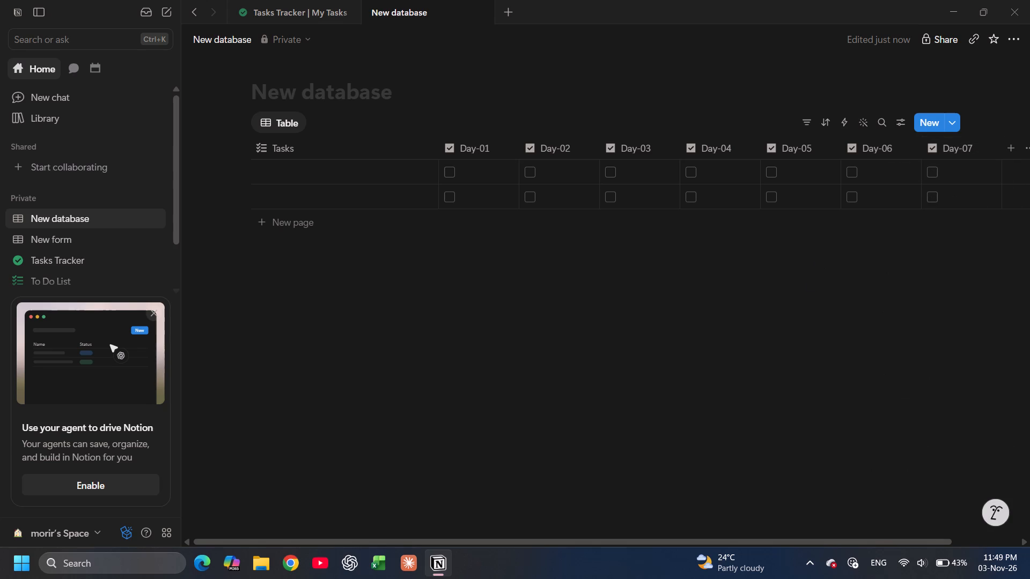
Add two empty rows at the bottom of the tasks table.
click(270, 228)
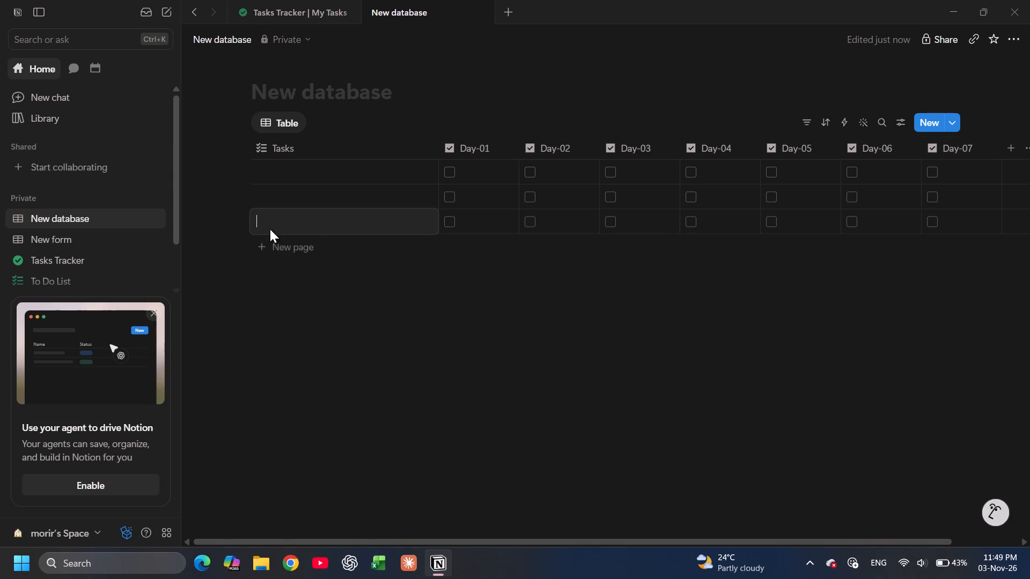
click(272, 244)
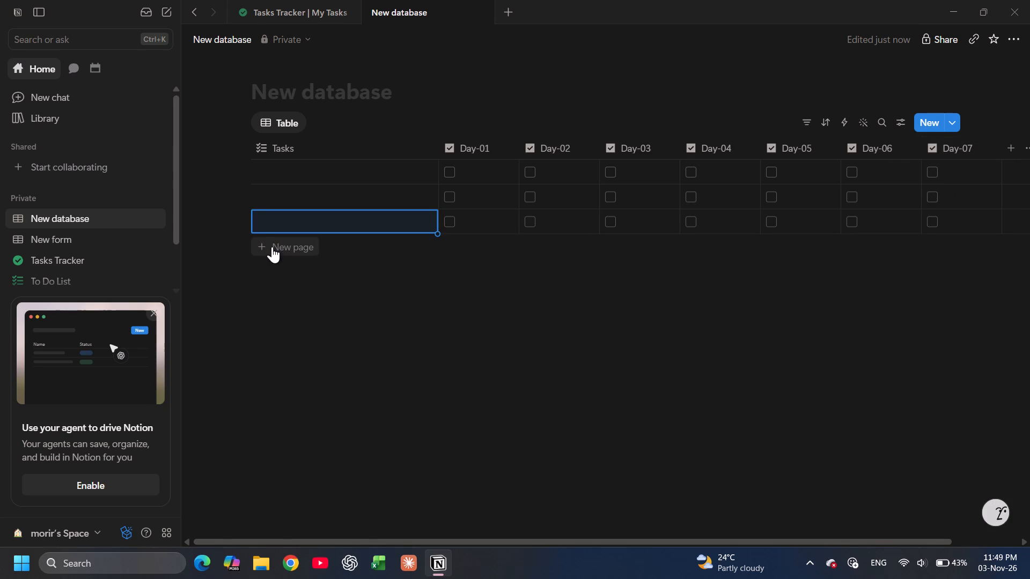
click(272, 247)
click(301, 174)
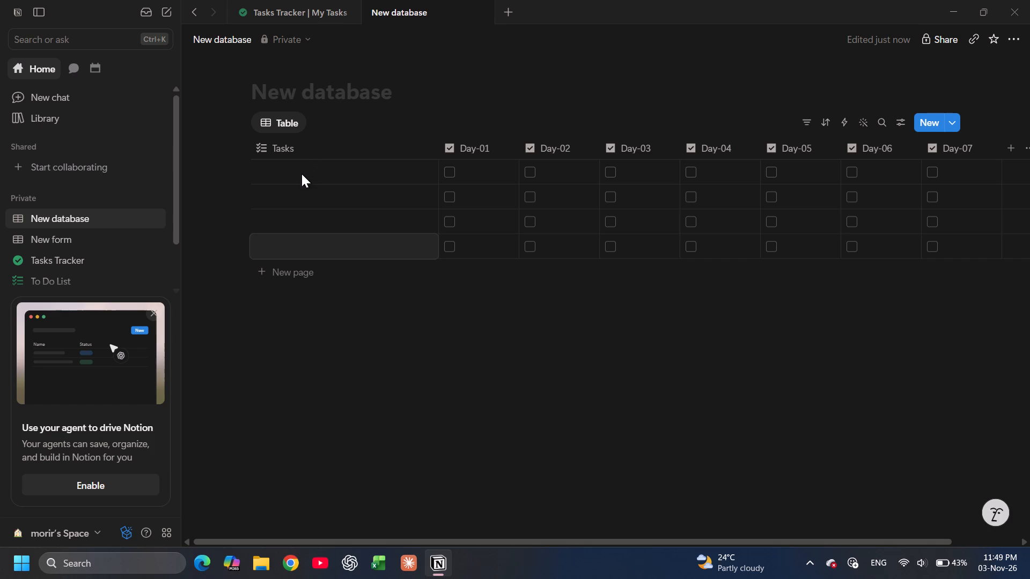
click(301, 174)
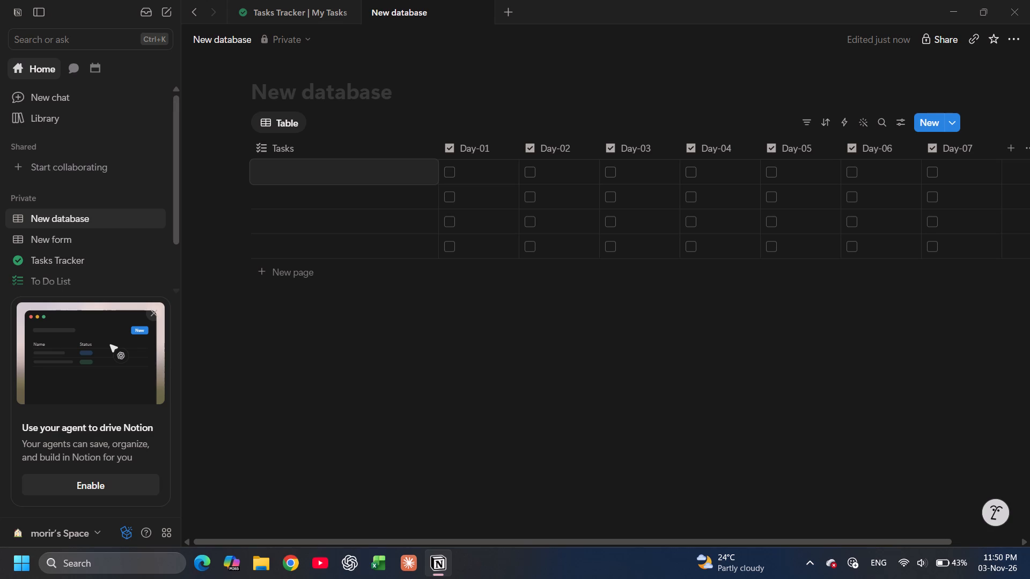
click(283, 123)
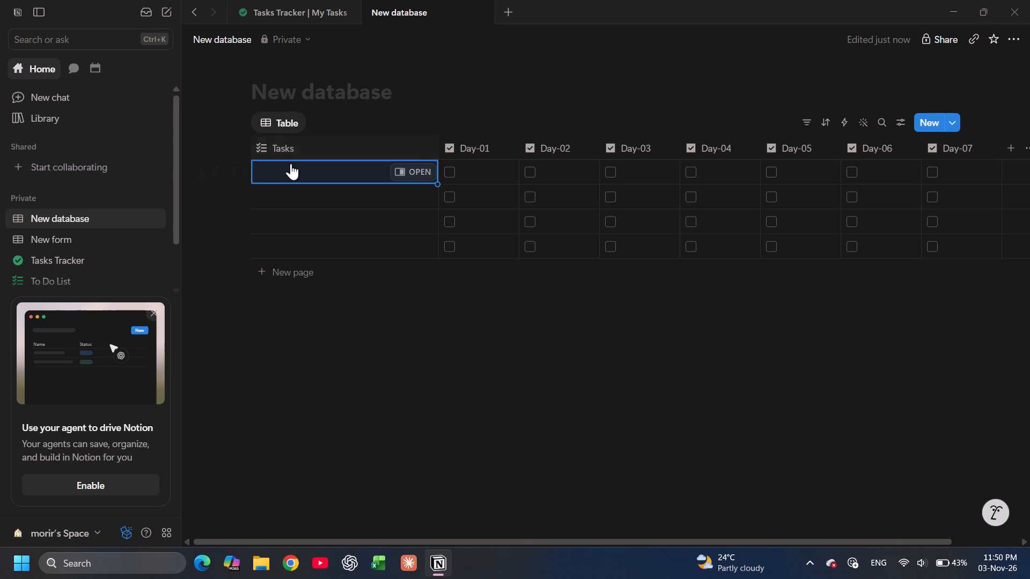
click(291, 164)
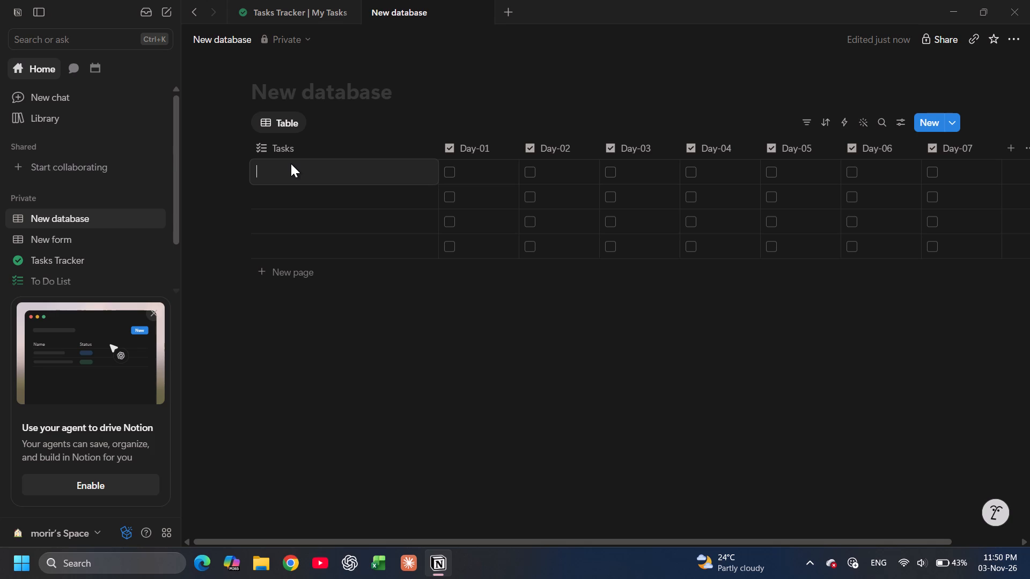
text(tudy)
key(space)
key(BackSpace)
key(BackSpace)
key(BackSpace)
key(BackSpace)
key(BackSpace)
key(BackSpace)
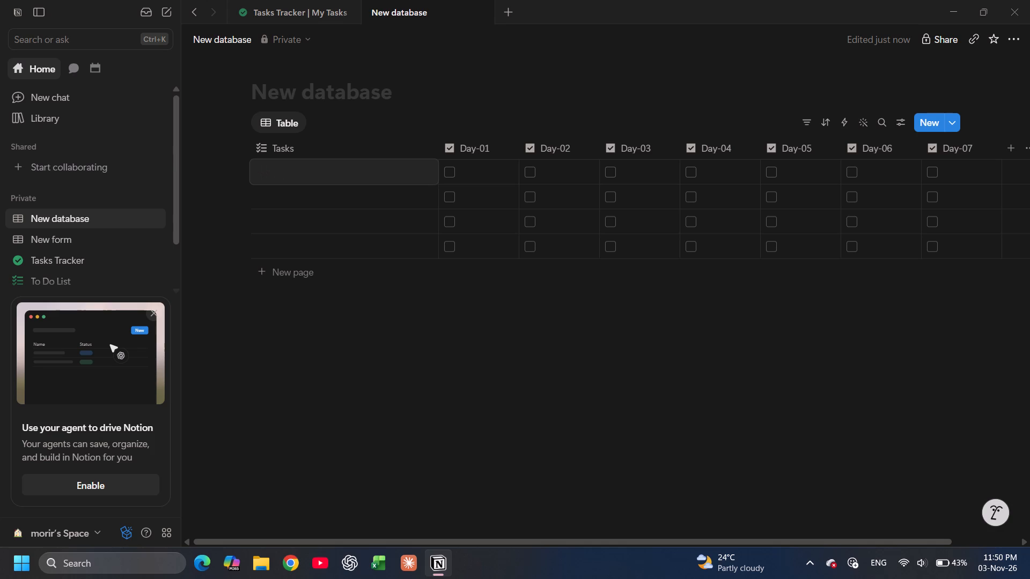
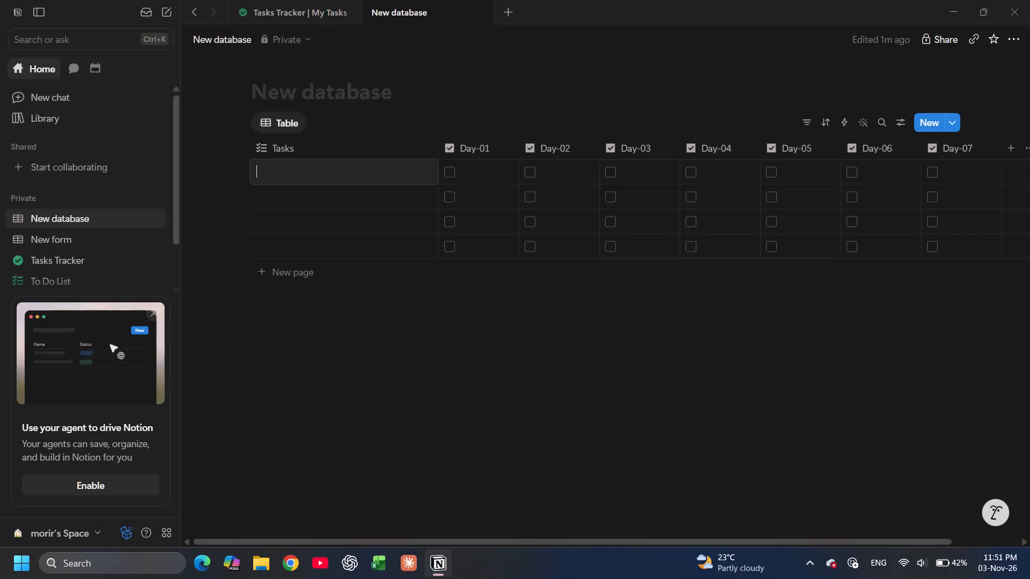
Enter "Study - 7hrs" as the task name in the first row of the Tasks column.
text(Study)
key(space)
key(BackSpace)
text(-)
key(space)
key(BackSpace)
key(BackSpace)
key(space)
text(-)
key(space)
key(7)
text(hrs)
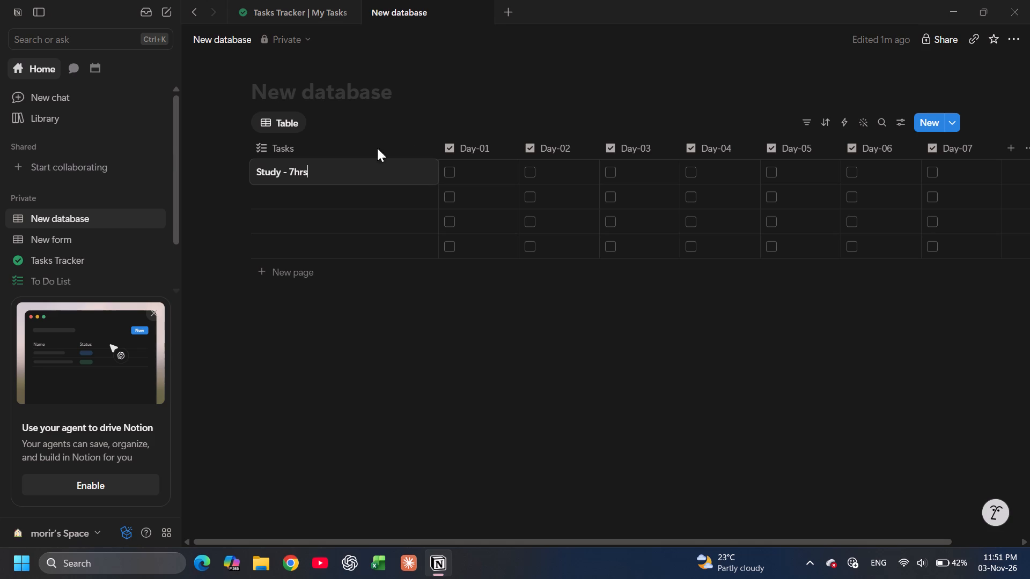
click(495, 148)
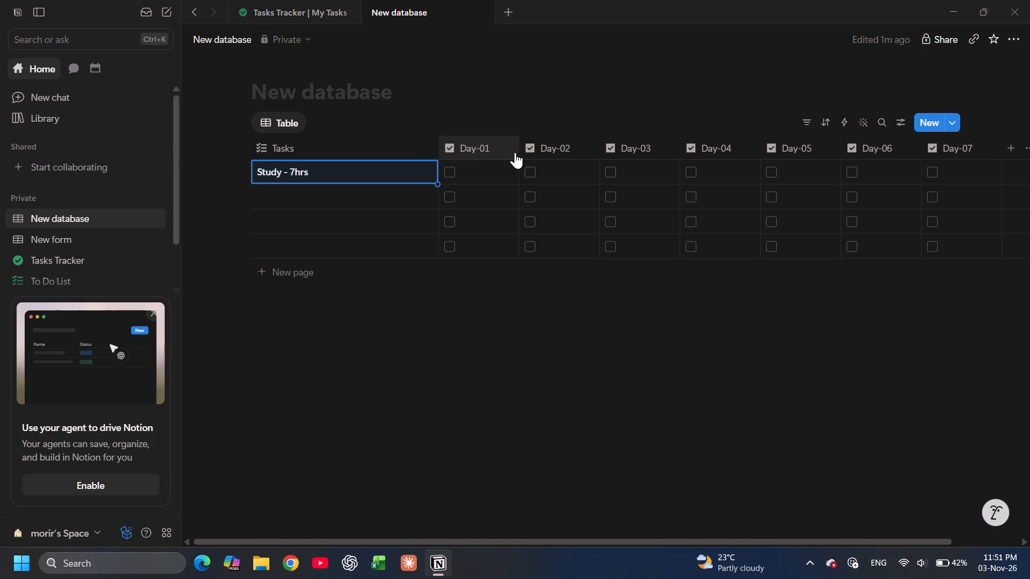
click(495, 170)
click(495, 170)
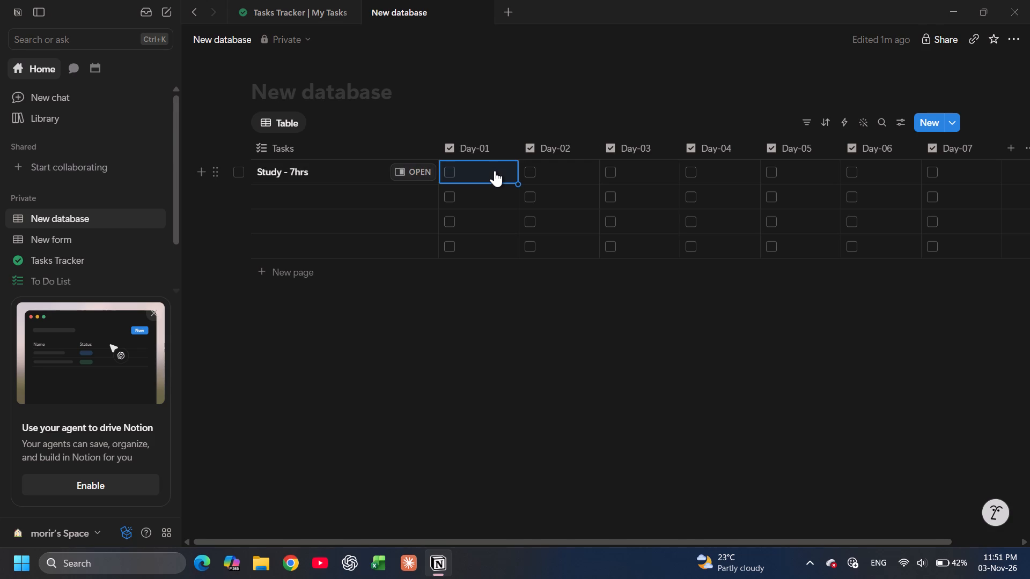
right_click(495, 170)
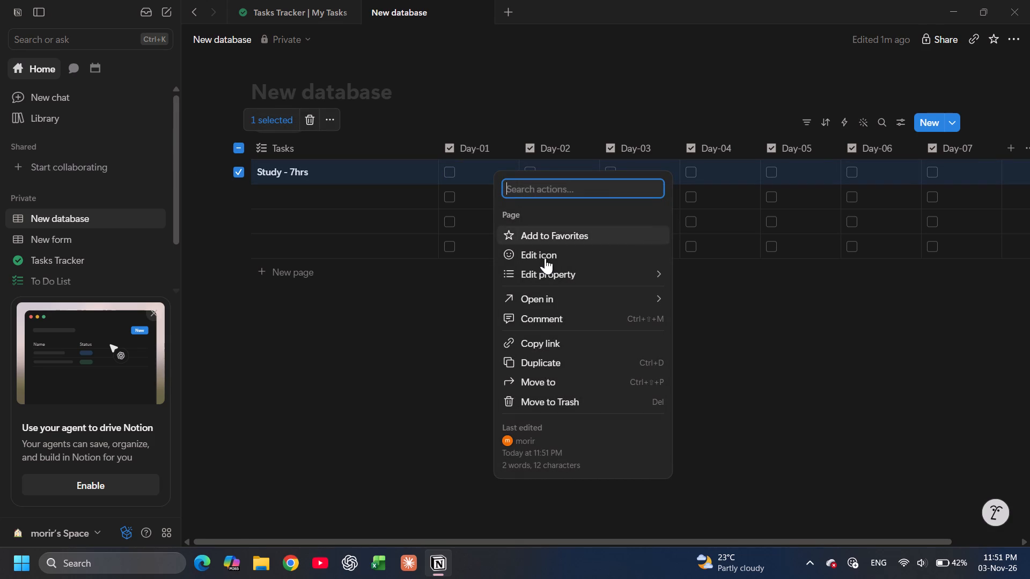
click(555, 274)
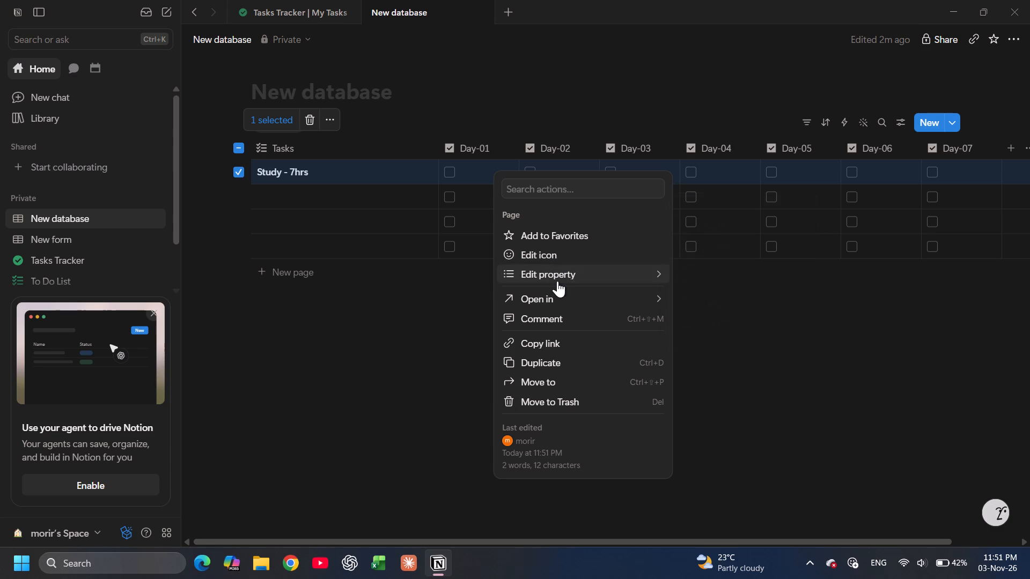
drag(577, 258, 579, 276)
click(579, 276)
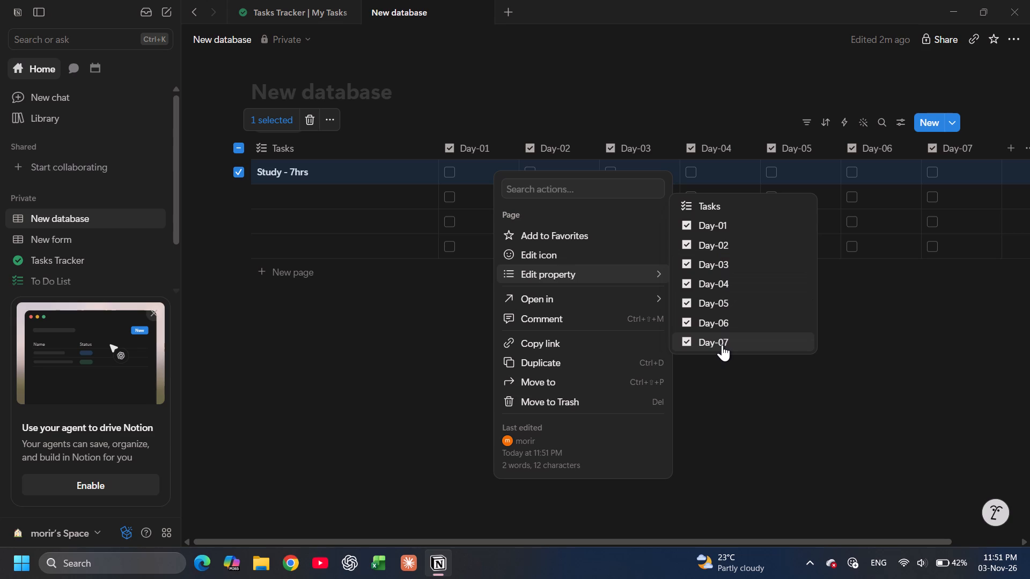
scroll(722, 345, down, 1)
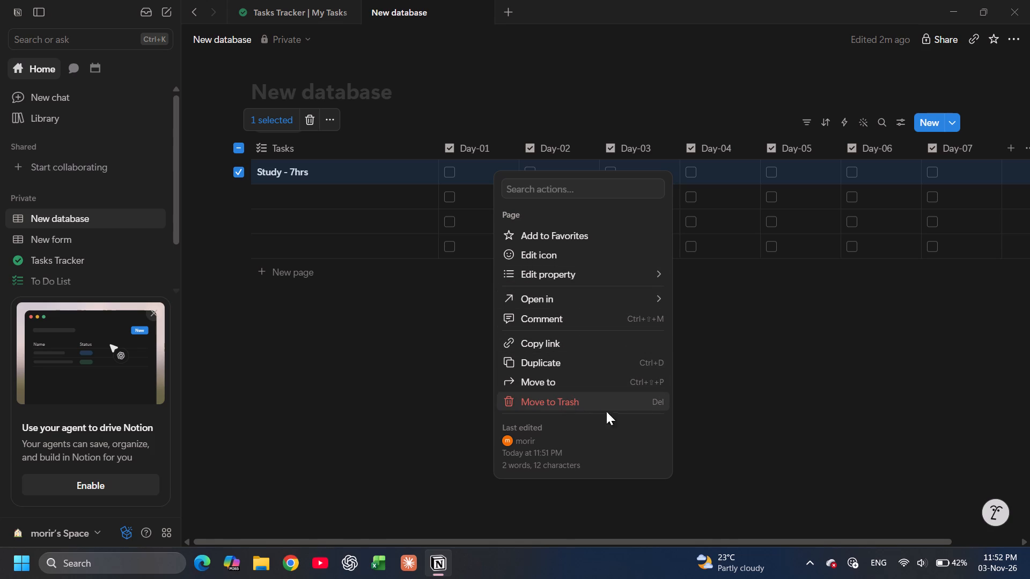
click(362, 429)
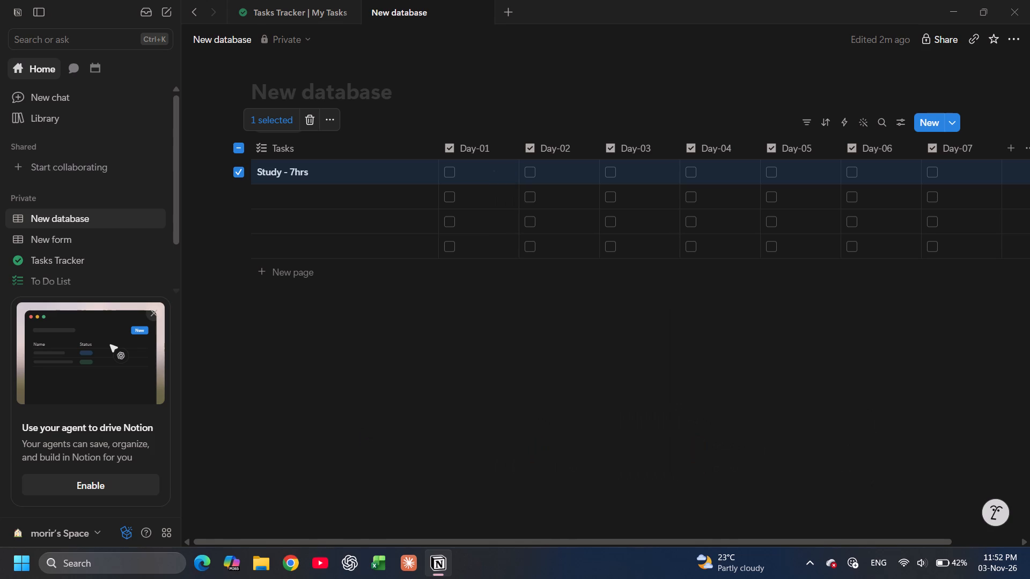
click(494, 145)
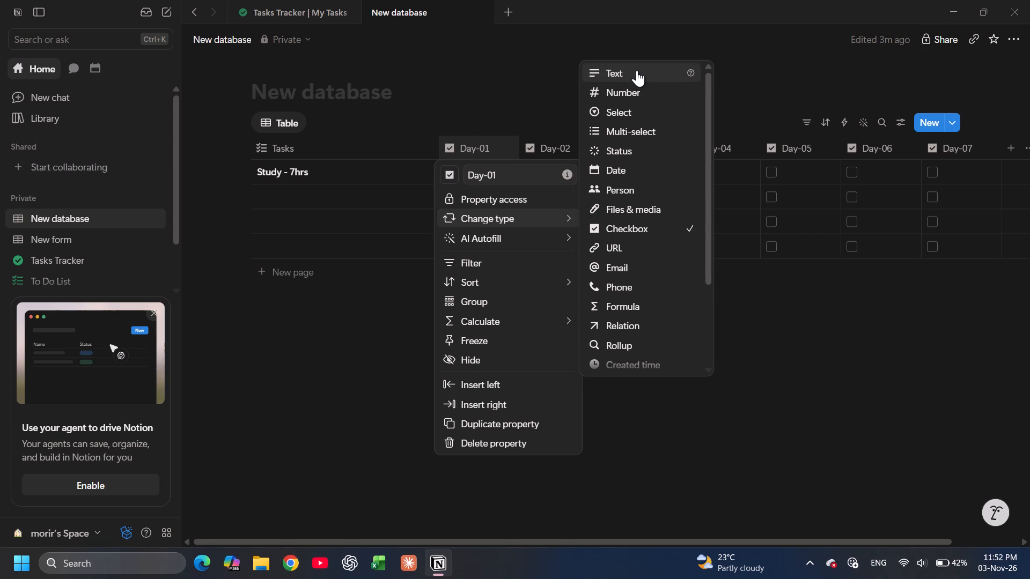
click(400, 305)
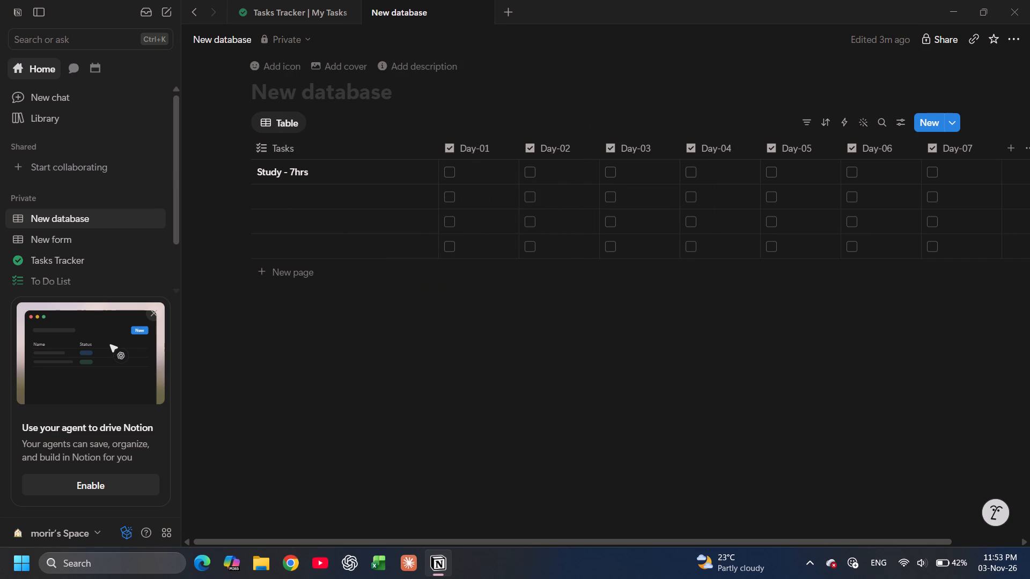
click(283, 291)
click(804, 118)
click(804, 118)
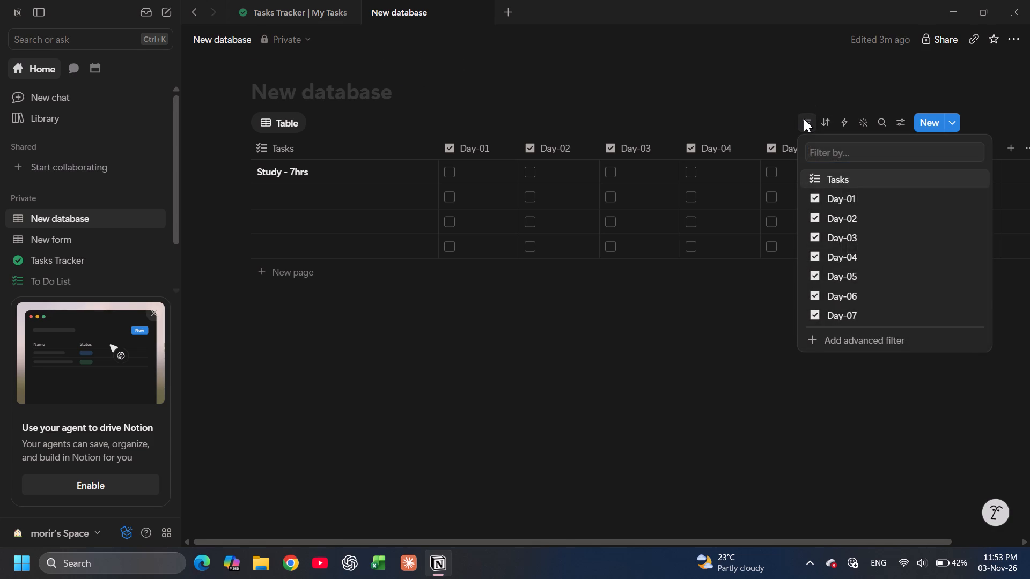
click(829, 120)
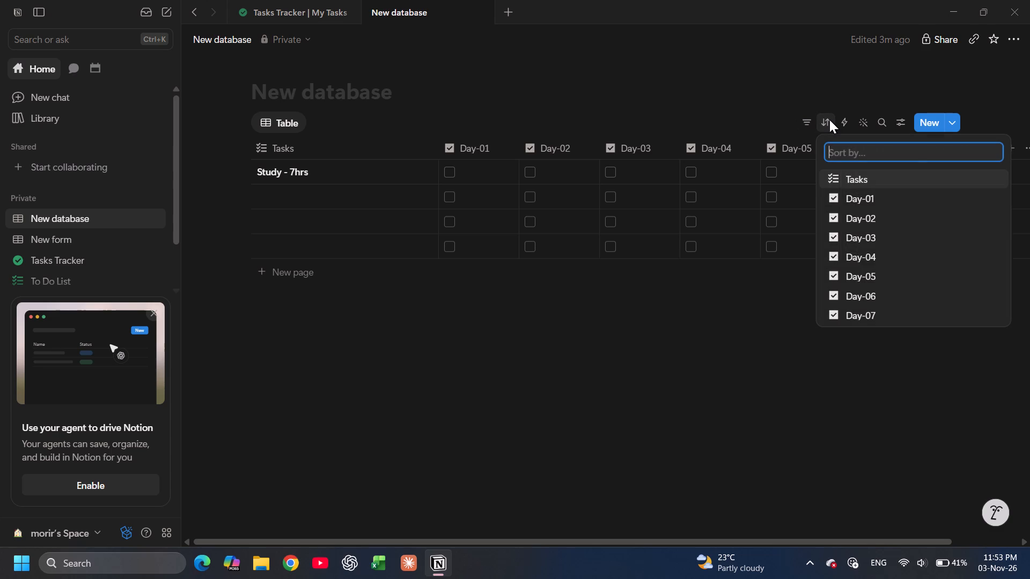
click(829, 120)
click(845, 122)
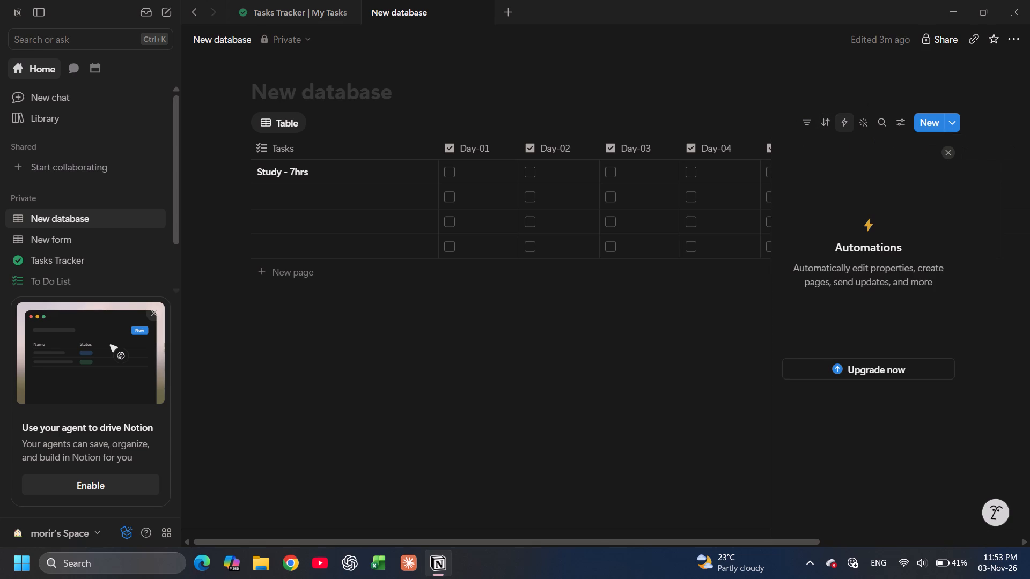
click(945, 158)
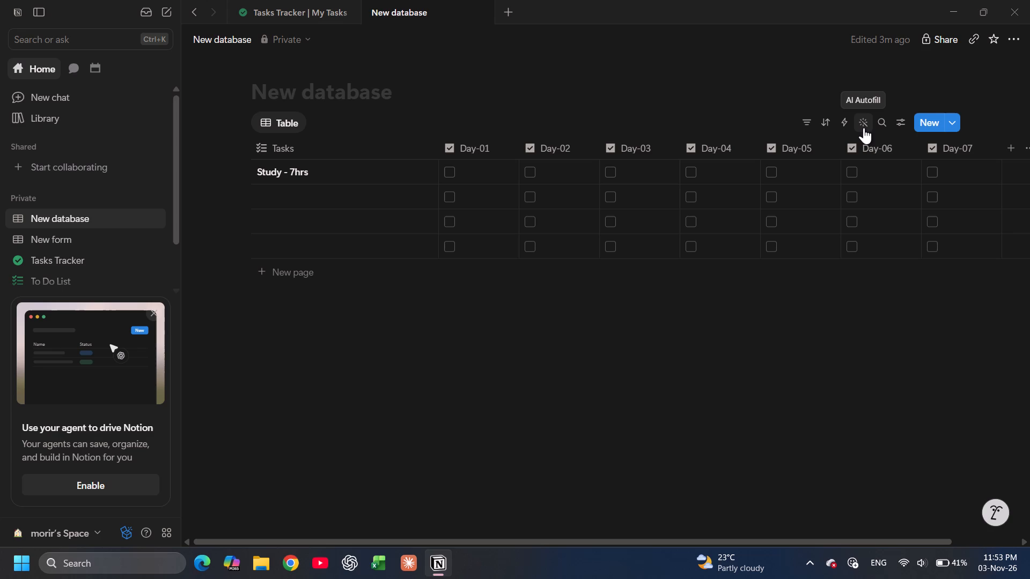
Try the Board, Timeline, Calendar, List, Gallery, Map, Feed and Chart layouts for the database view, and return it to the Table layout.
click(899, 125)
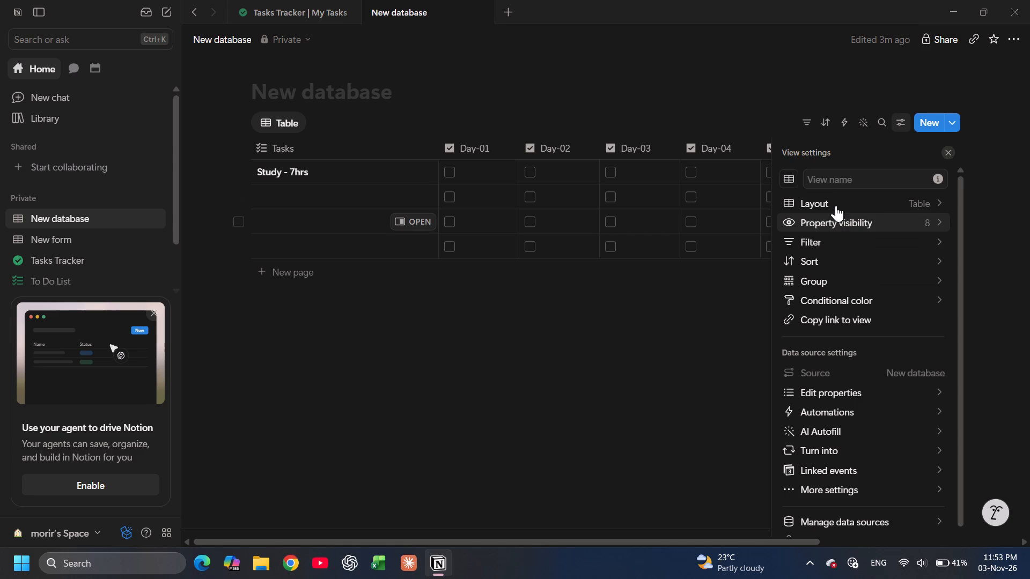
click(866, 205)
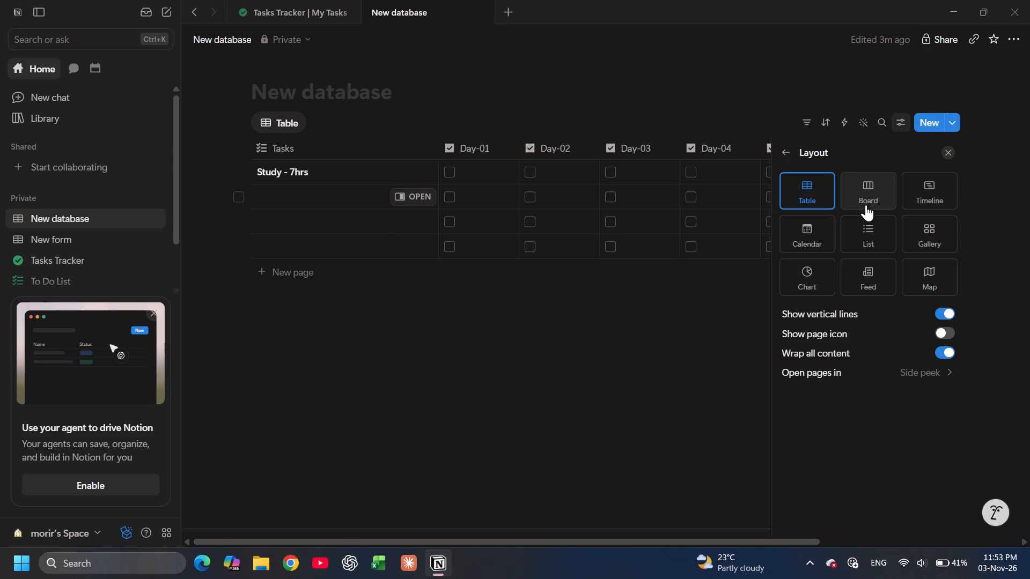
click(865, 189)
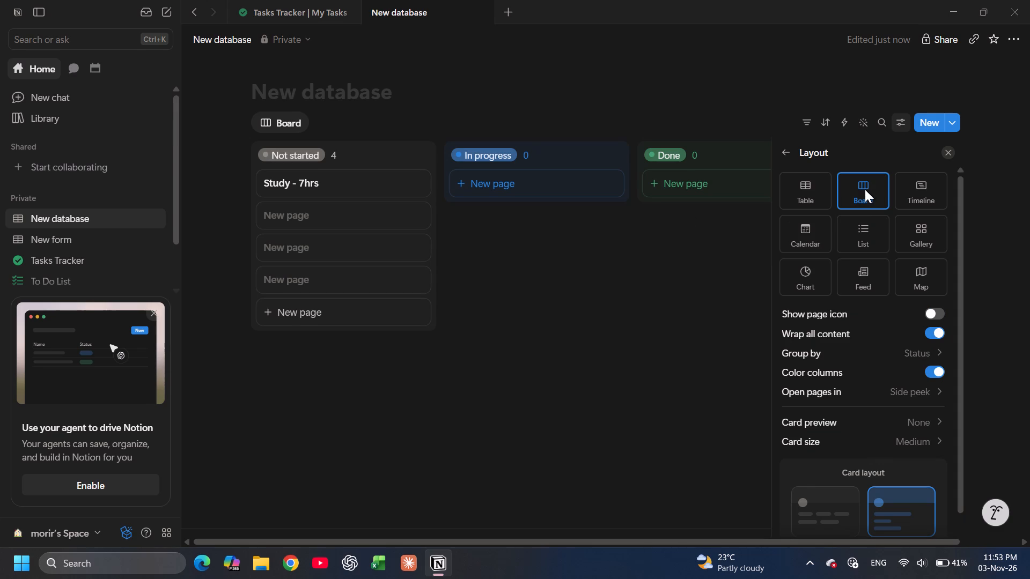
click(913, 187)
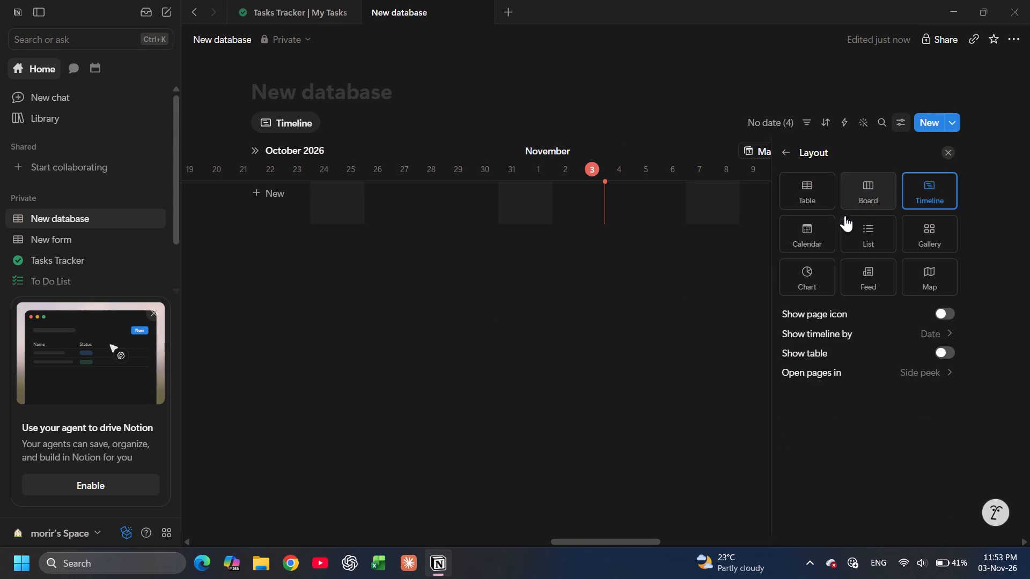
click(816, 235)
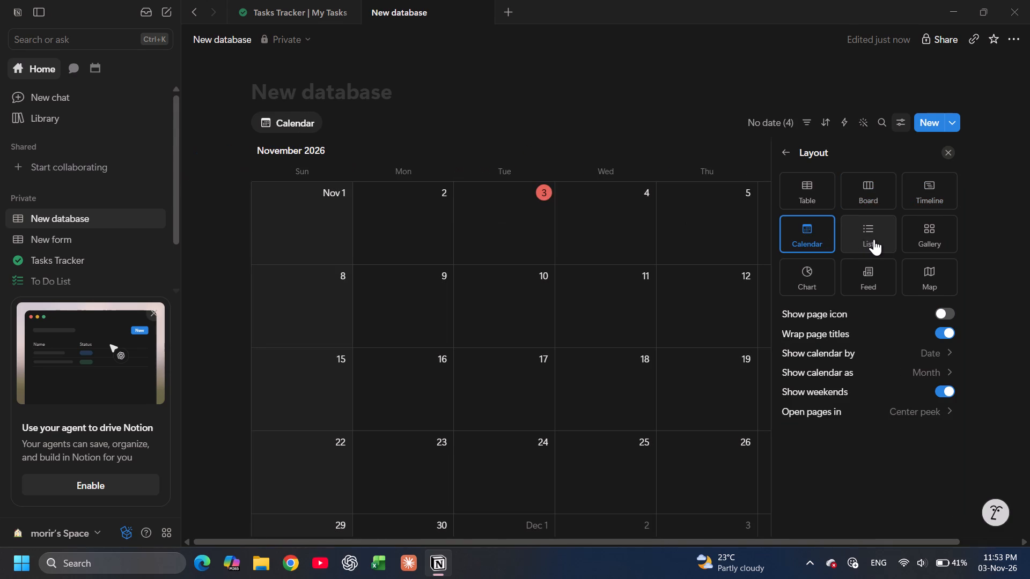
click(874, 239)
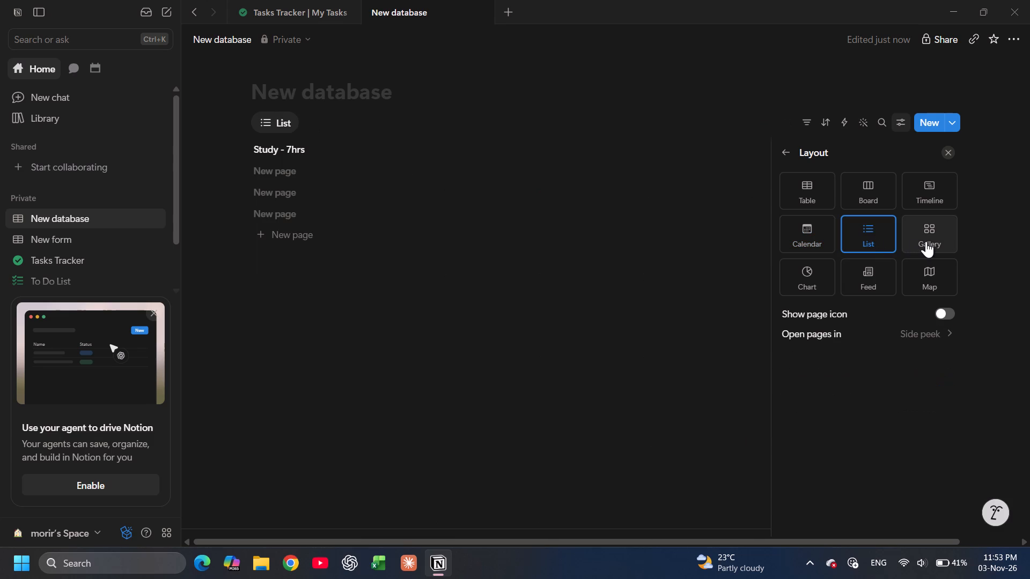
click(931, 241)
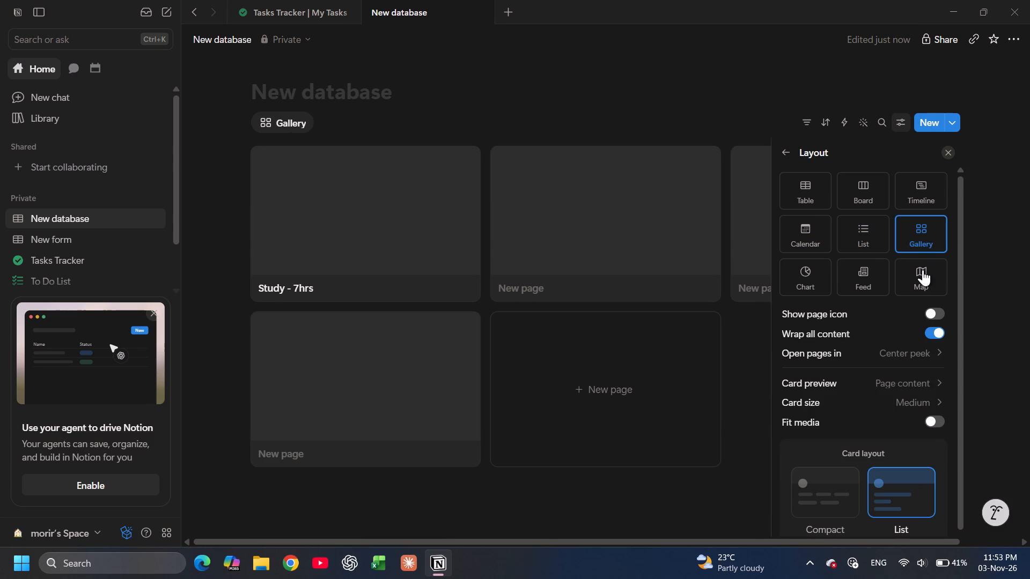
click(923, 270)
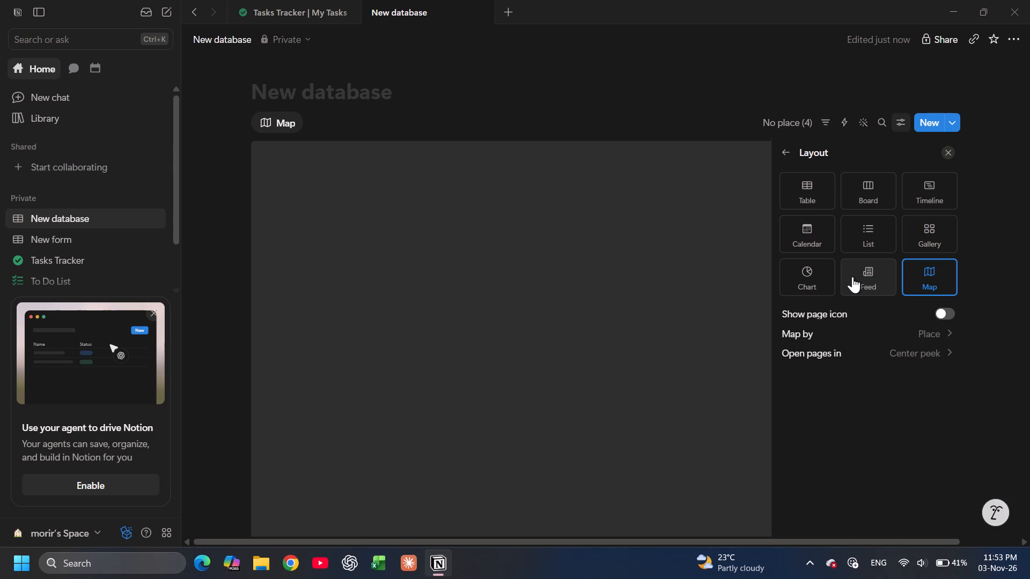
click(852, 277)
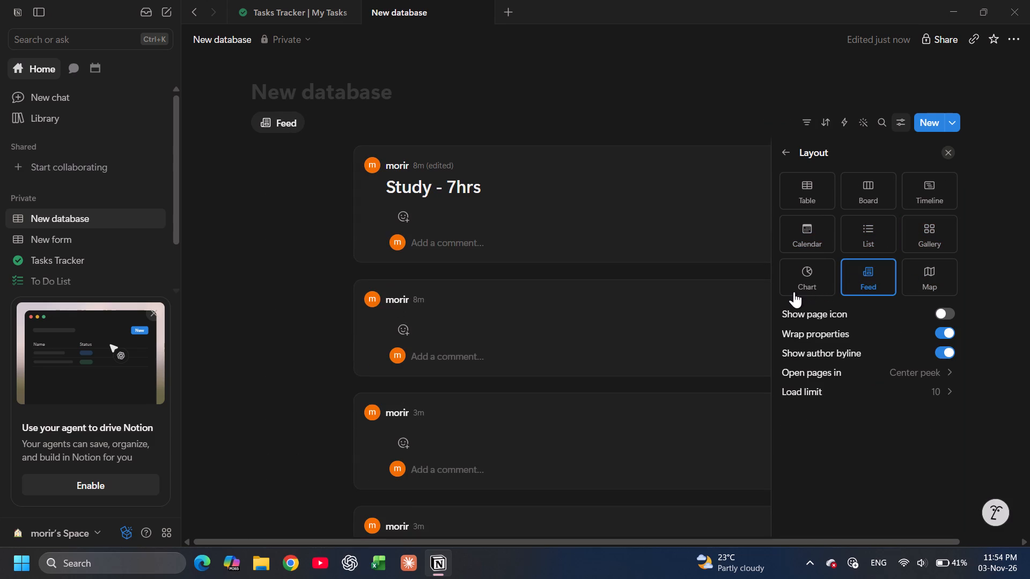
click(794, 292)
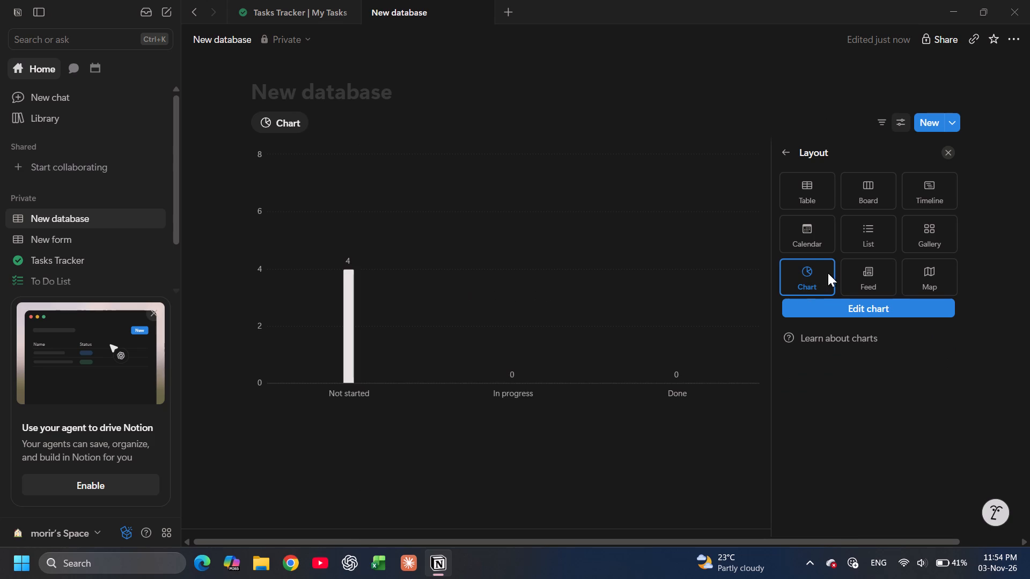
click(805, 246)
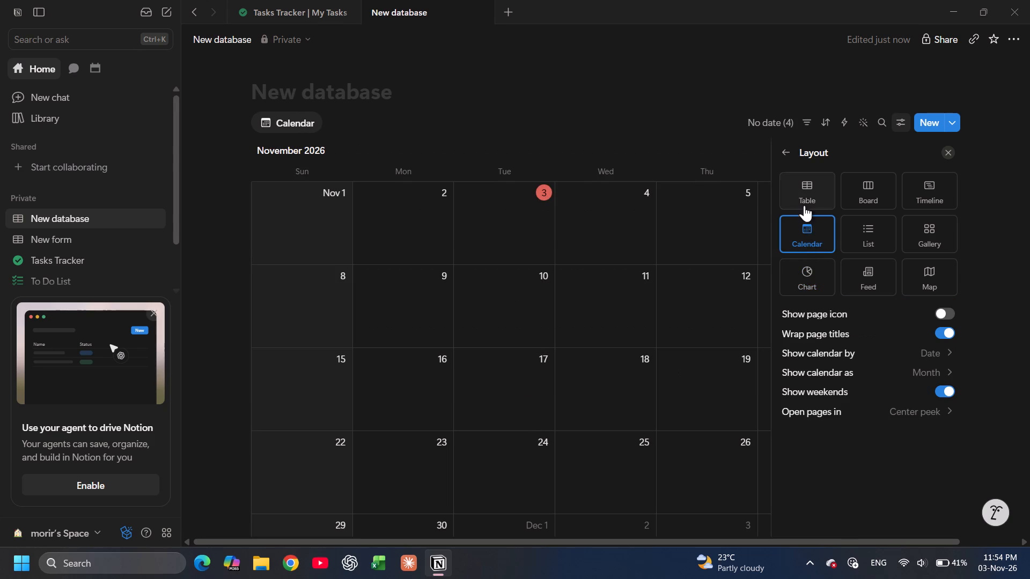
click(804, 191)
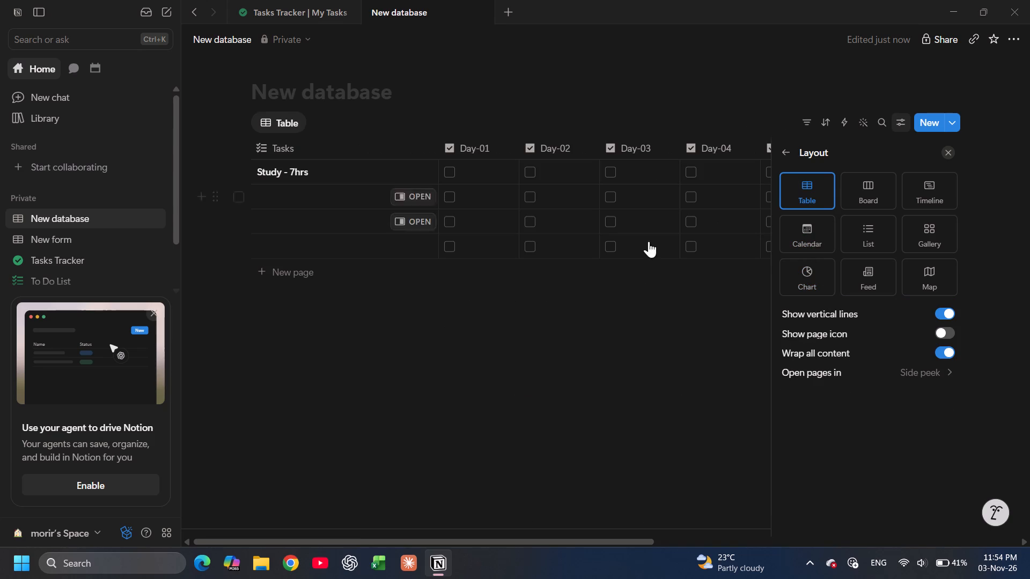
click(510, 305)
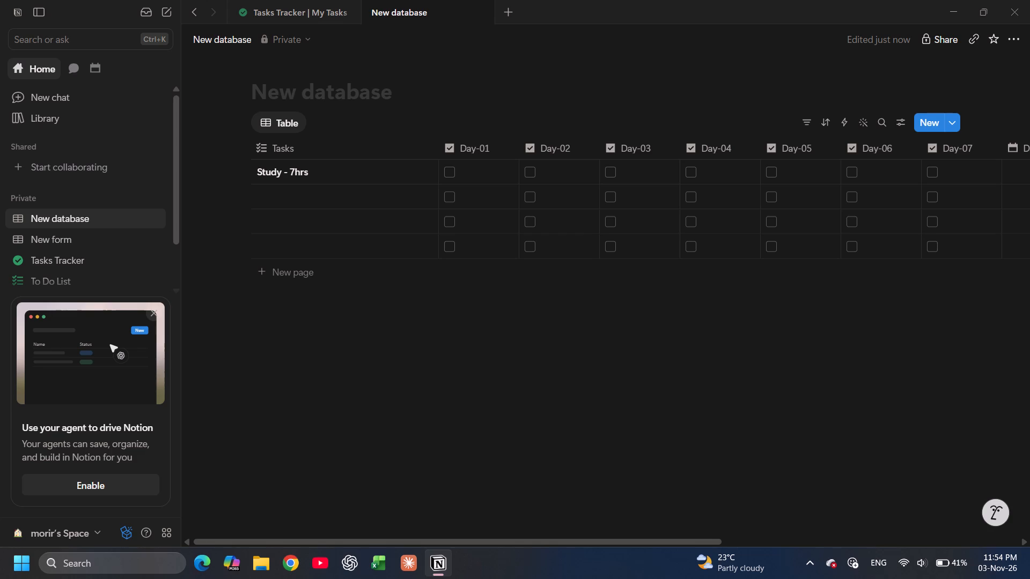
Open the "Study - 7hrs" task name in the first row for editing.
click(287, 189)
click(295, 170)
click(295, 170)
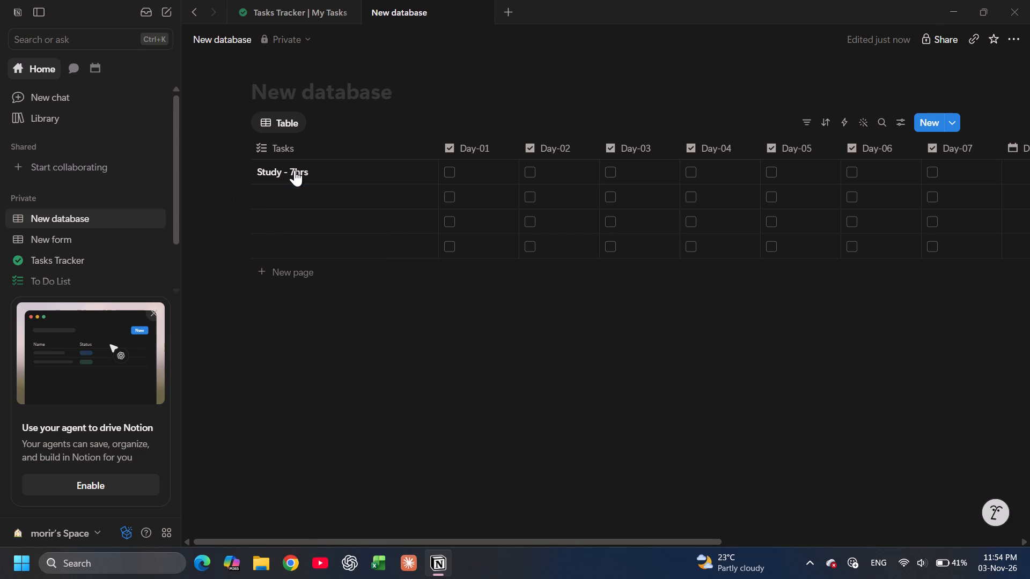
click(295, 170)
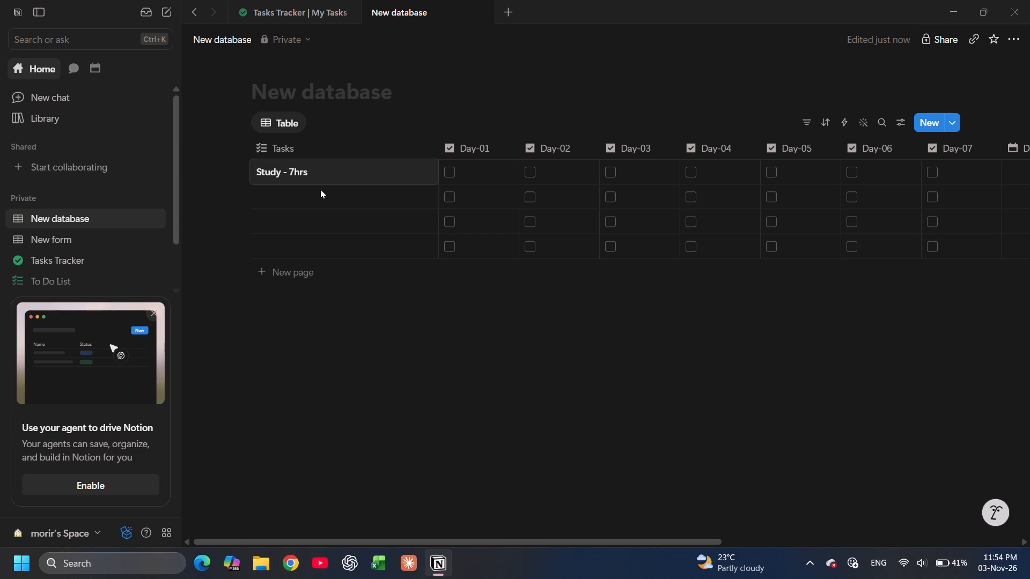
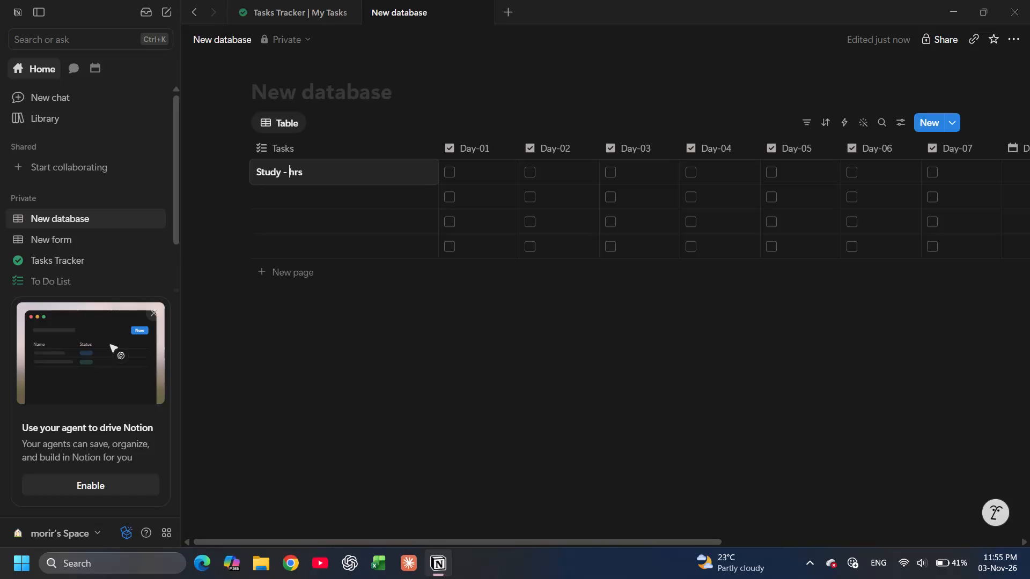
Complete the first row's task name as "Study - 7hrs" in the Tasks column.
key(7)
key(Down)
key(Down)
key(Return)
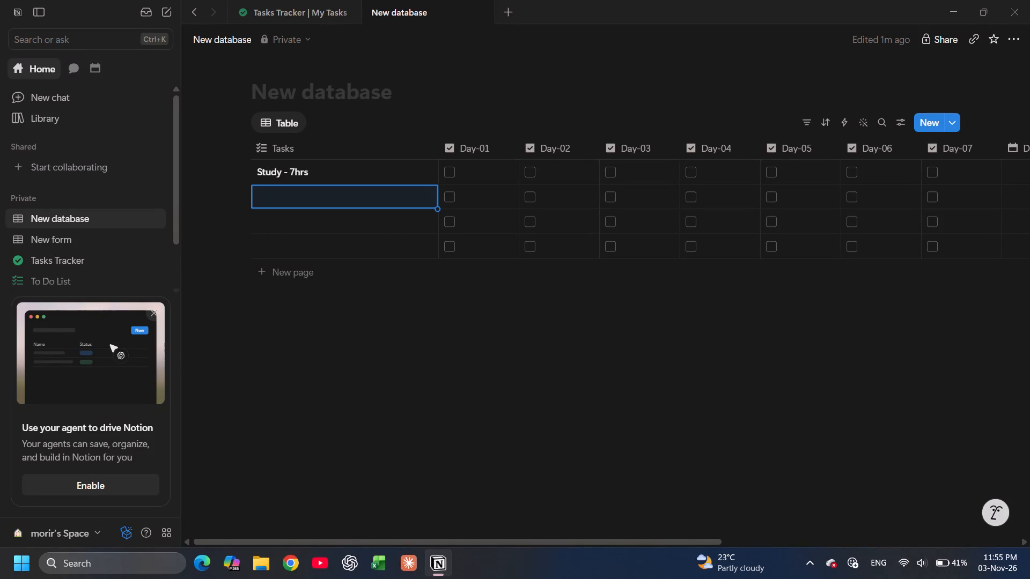
Enter "Push Ups - 5" as the task name in the second row of the Tasks column.
key(p)
key(BackSpace)
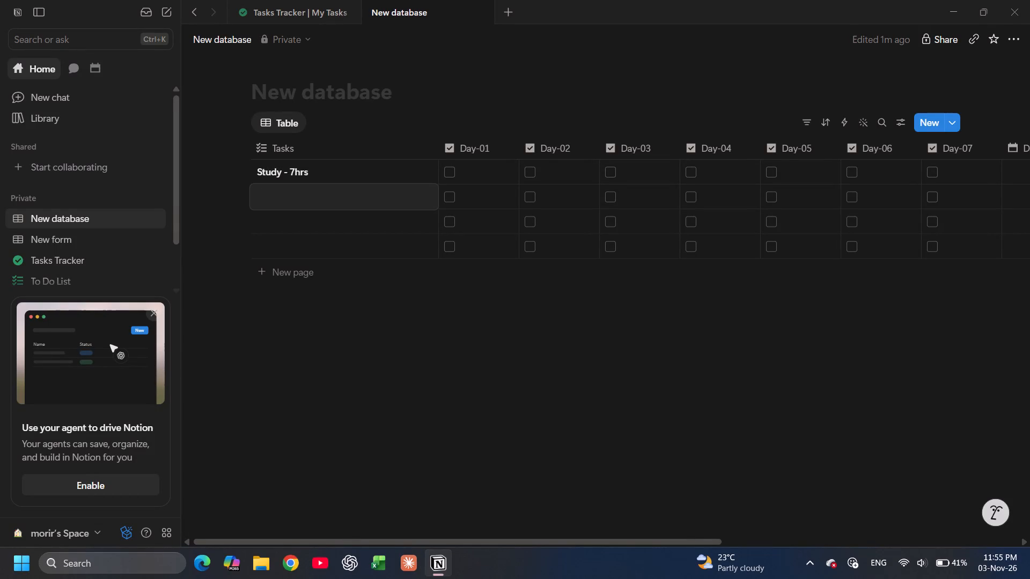
text(PUS)
key(BackSpace)
text(ush)
text(ps)
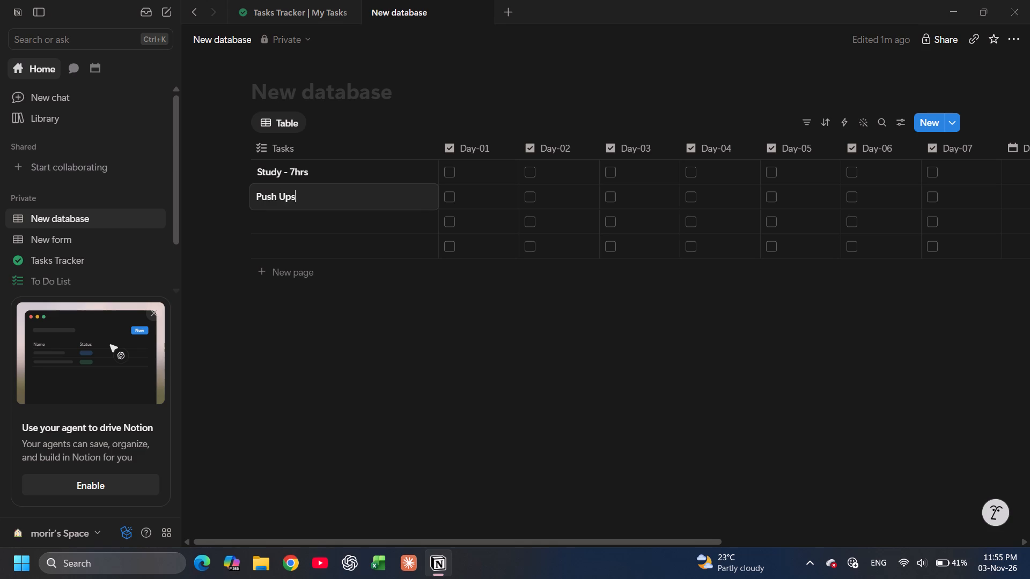
key(space)
text(- 5)
key(d)
key(BackSpace)
key(space)
key(BackSpace)
key(Return)
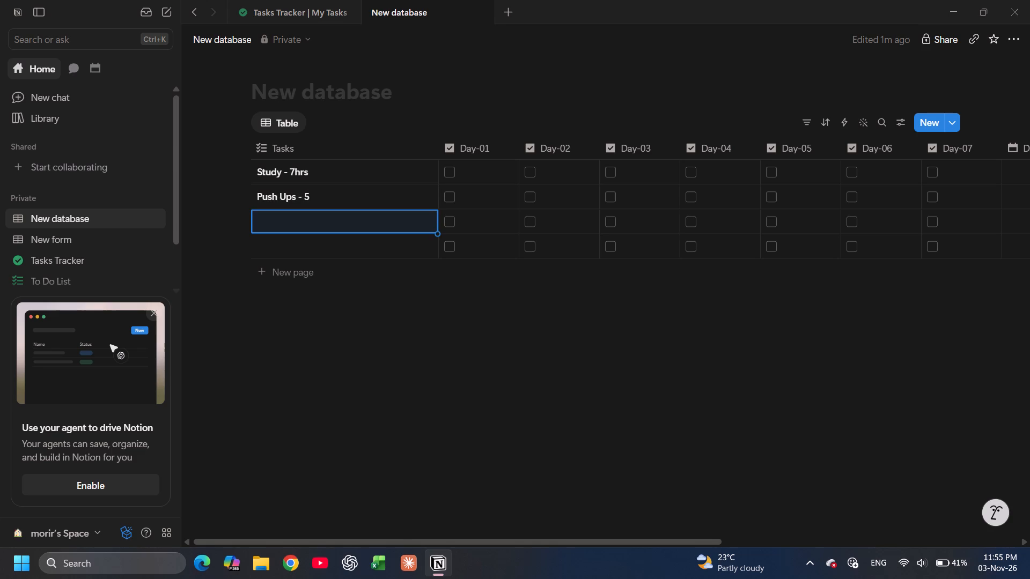
Enter "Pull ups - 5" as the task name in the third row of the Tasks column.
key(p)
key(BackSpace)
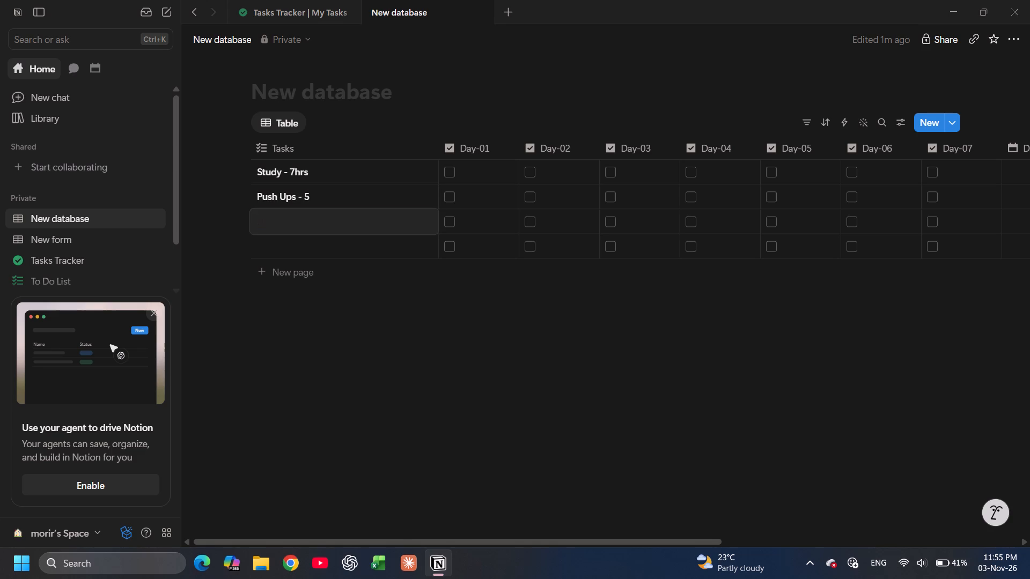
text(PULL)
key(BackSpace)
key(BackSpace)
key(a)
key(BackSpace)
key(BackSpace)
text(AU)
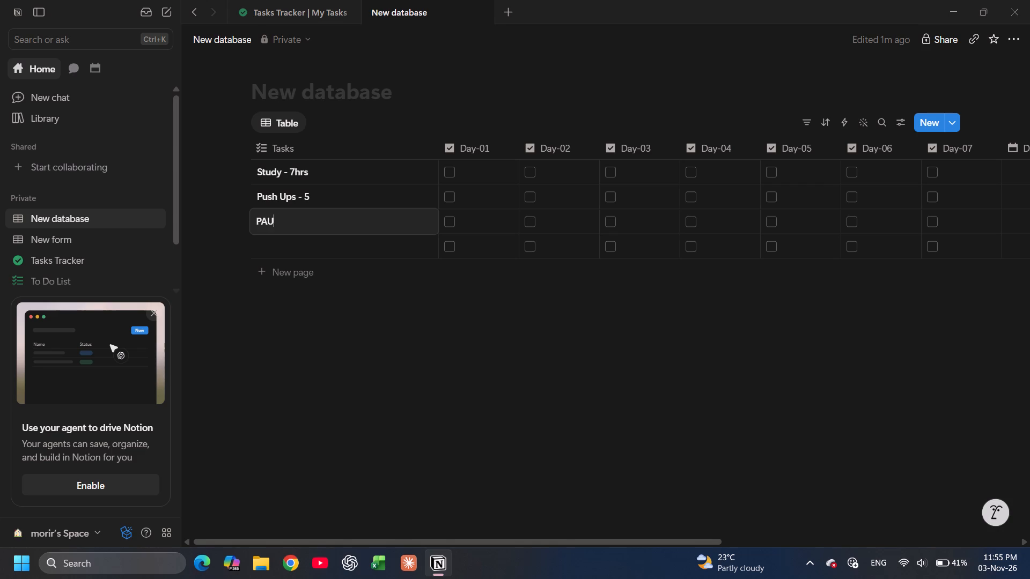
key(BackSpace)
text(ull up)
key(space)
key(BackSpace)
text(s)
key(space)
text(- 5)
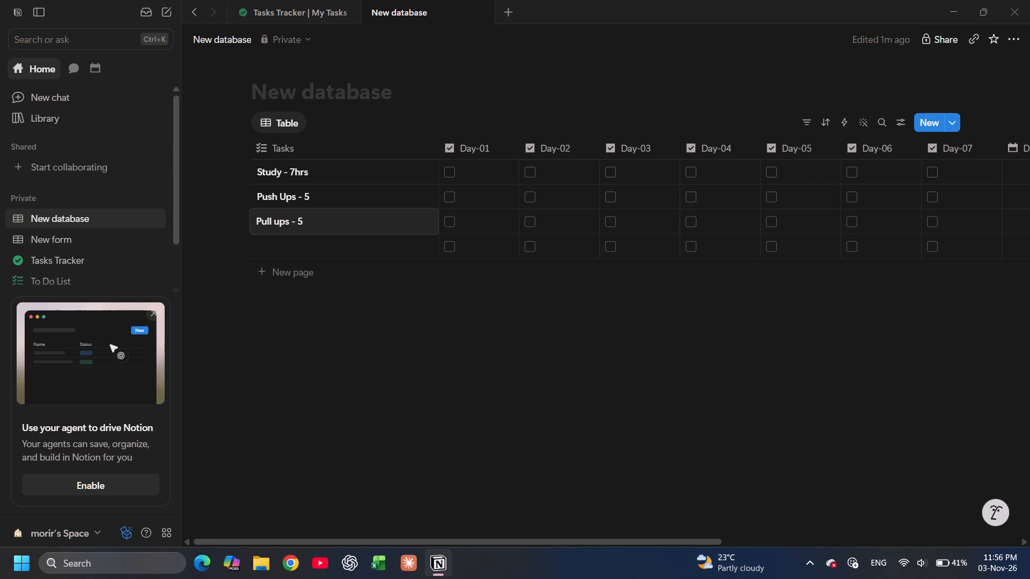
Extend the second row's push-ups task name to read "Push Ups - 5 x 3 reps".
key(Up)
key(Up)
click(396, 197)
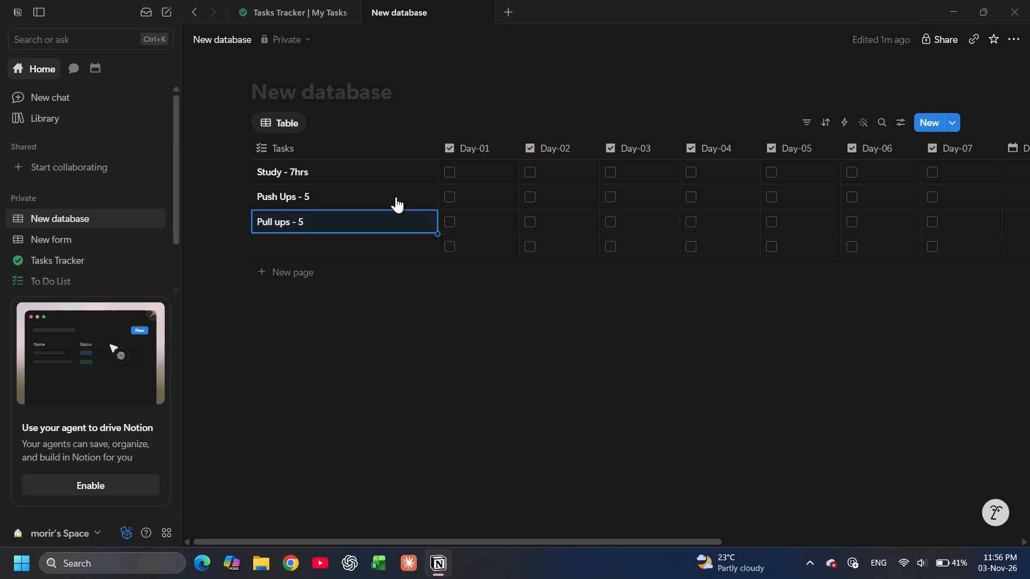
click(396, 197)
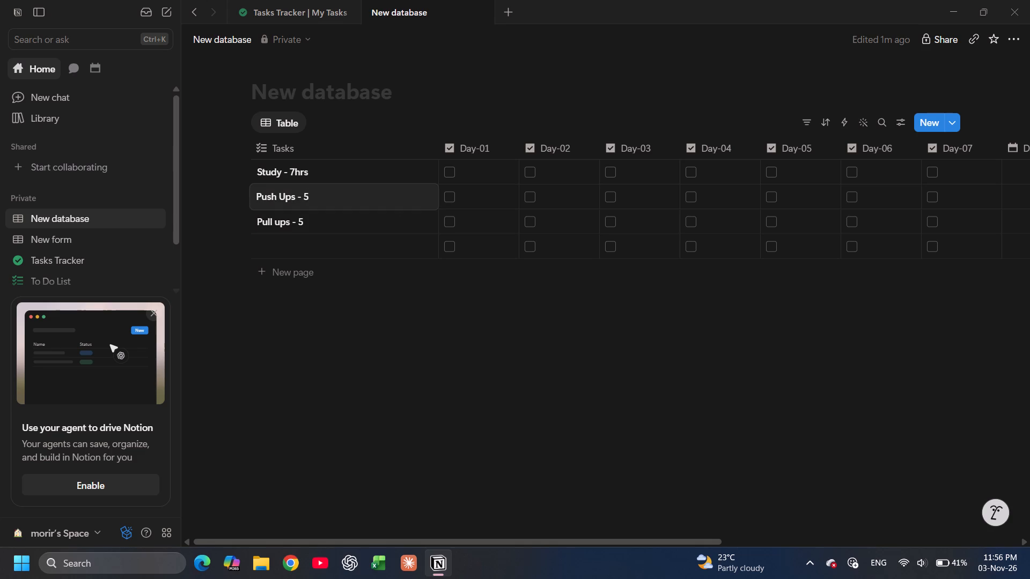
key(space)
text(x)
key(space)
text(5 r)
key(BackSpace)
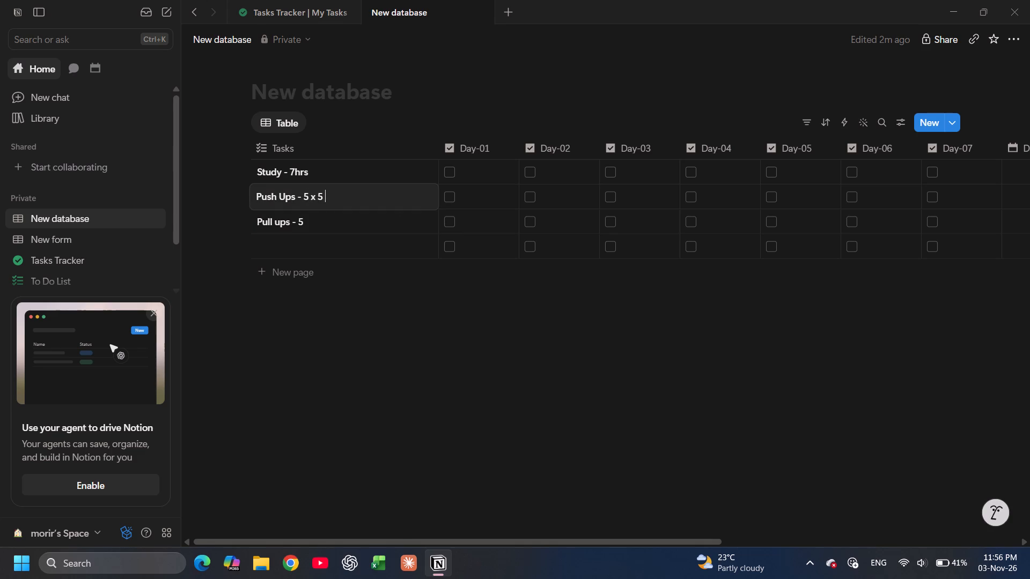
text(reps)
key(BackSpace)
key(BackSpace)
key(BackSpace)
key(BackSpace)
key(BackSpace)
key(BackSpace)
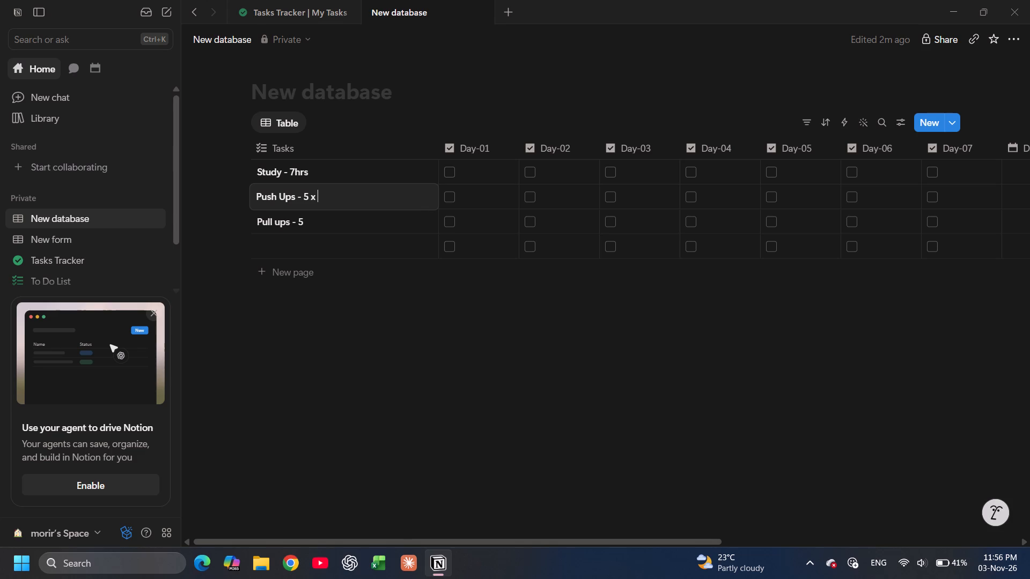
key(3)
key(space)
text(reps)
key(Return)
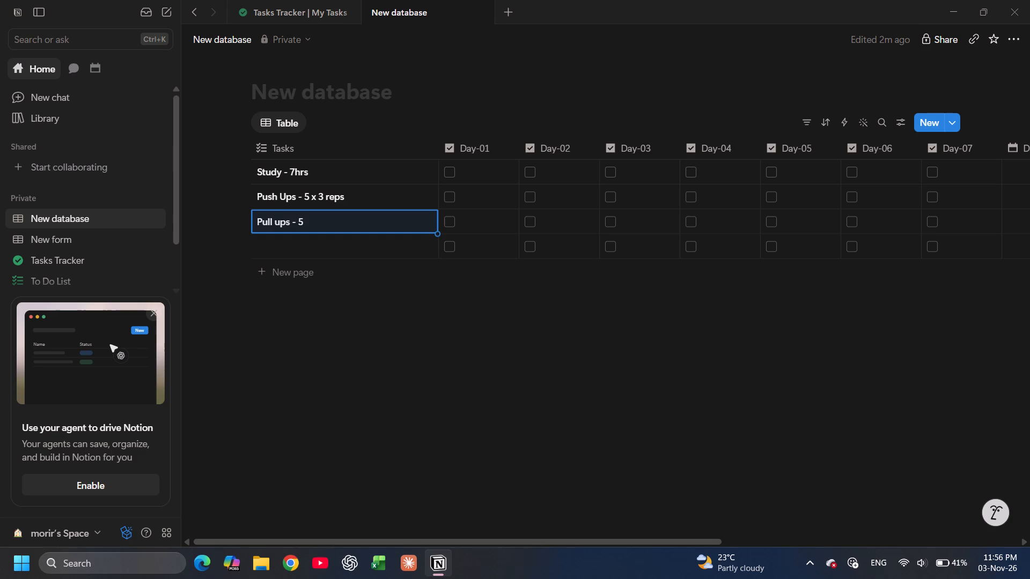
Extend the third row's pull-ups task name to read "Pull ups - 5 x reps".
click(393, 197)
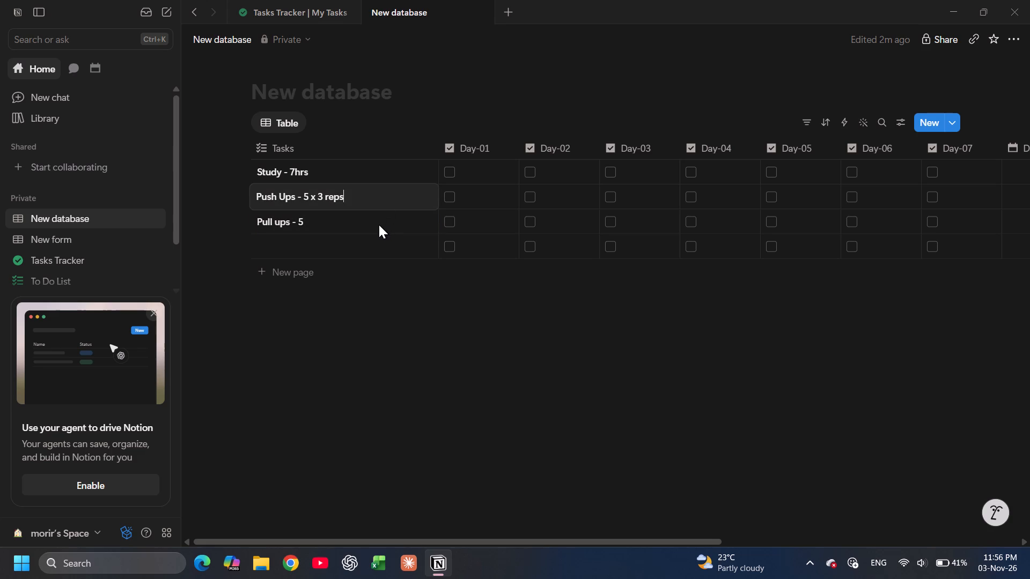
click(379, 225)
click(361, 225)
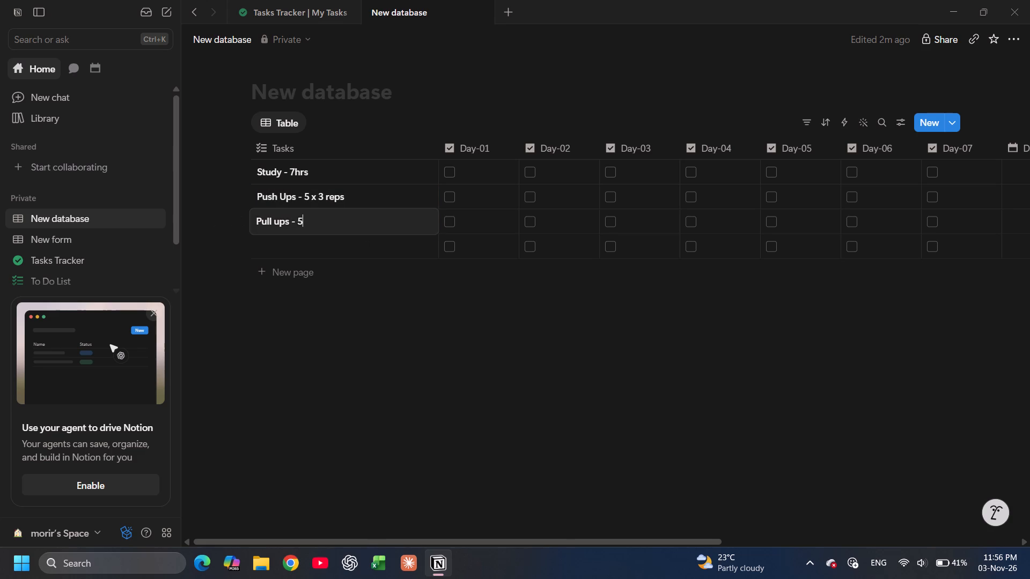
key(space)
key(x)
key(space)
text(reps)
key(Return)
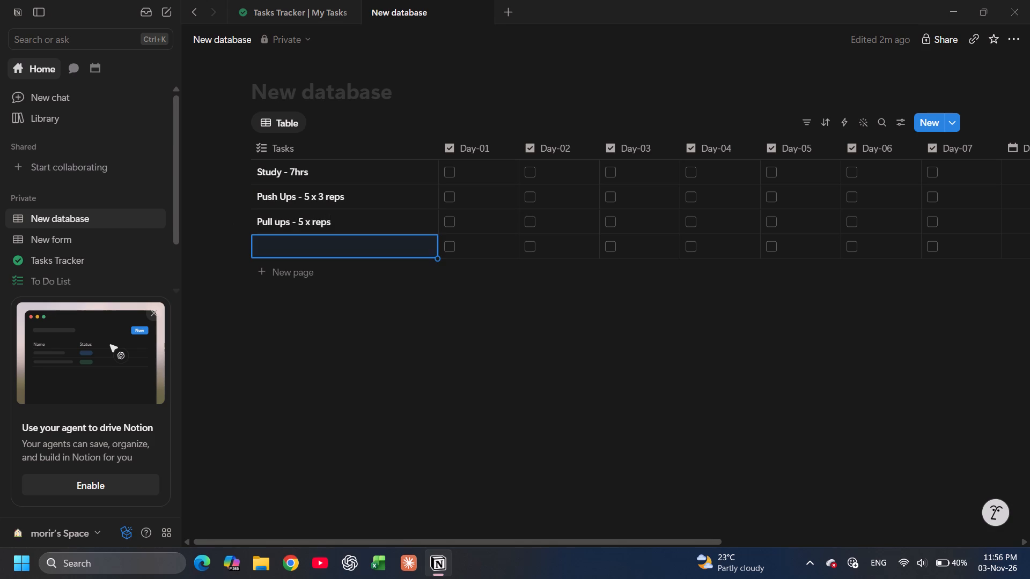
Enter "lunges - 8 x 3reps" as the task name in the fourth row of the Tasks column.
text(lunges)
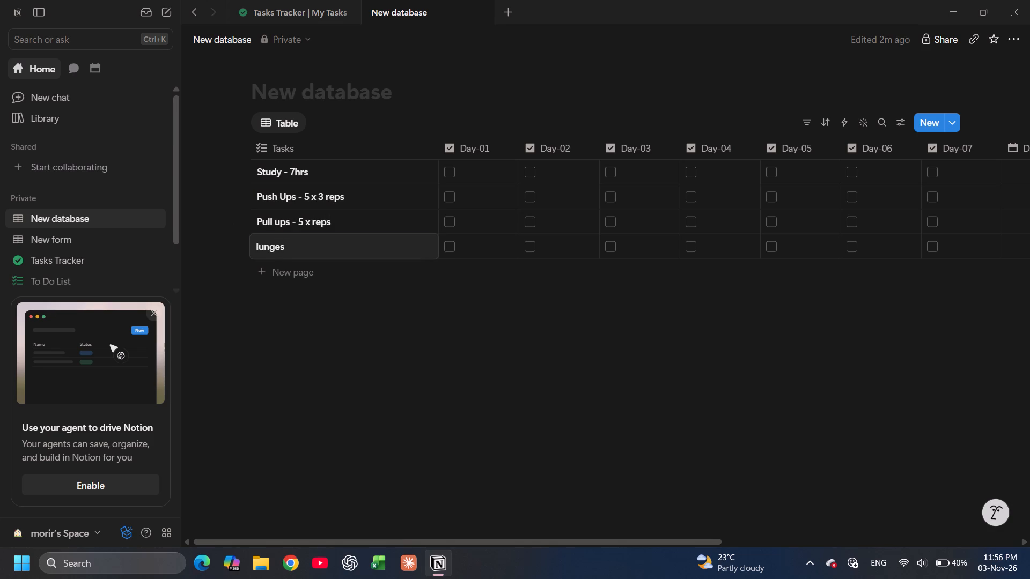
key(space)
text(-)
key(space)
key(5)
key(BackSpace)
key(8)
key(space)
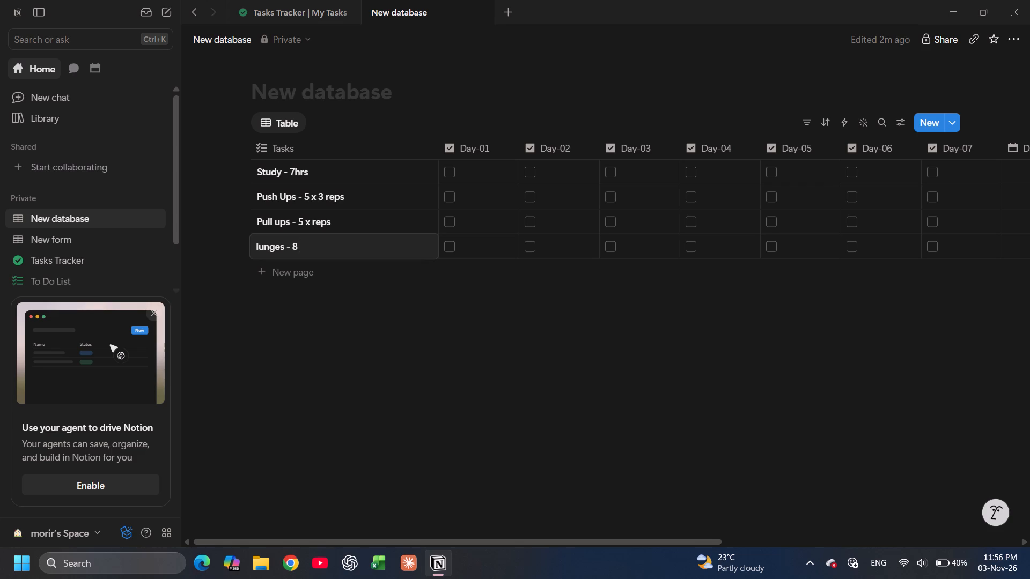
text(x)
key(space)
key(3)
text(reps)
Insert a space before "reps" in the lunges task name to read "lunges - 8 x 3 reps".
click(309, 247)
key(Right)
key(space)
key(Right)
key(Right)
key(Right)
key(Right)
key(Return)
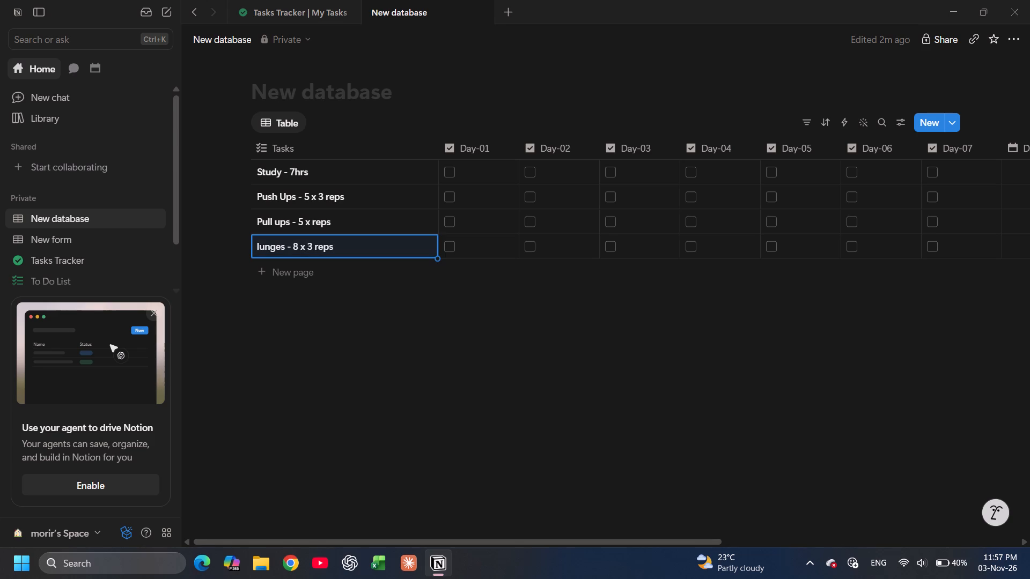
key(Return)
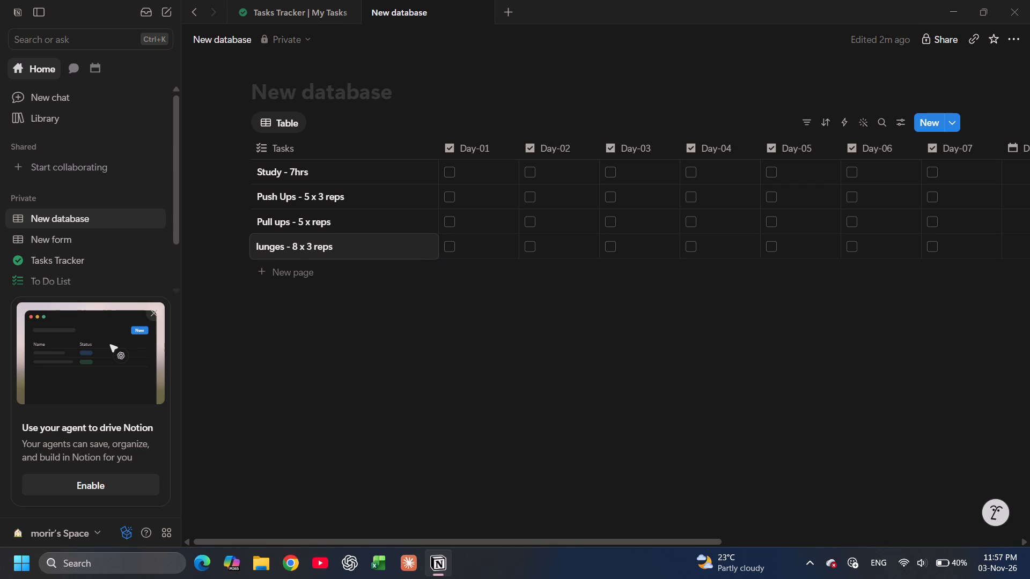
key(Down)
Add two blank rows below the lunges task.
click(285, 272)
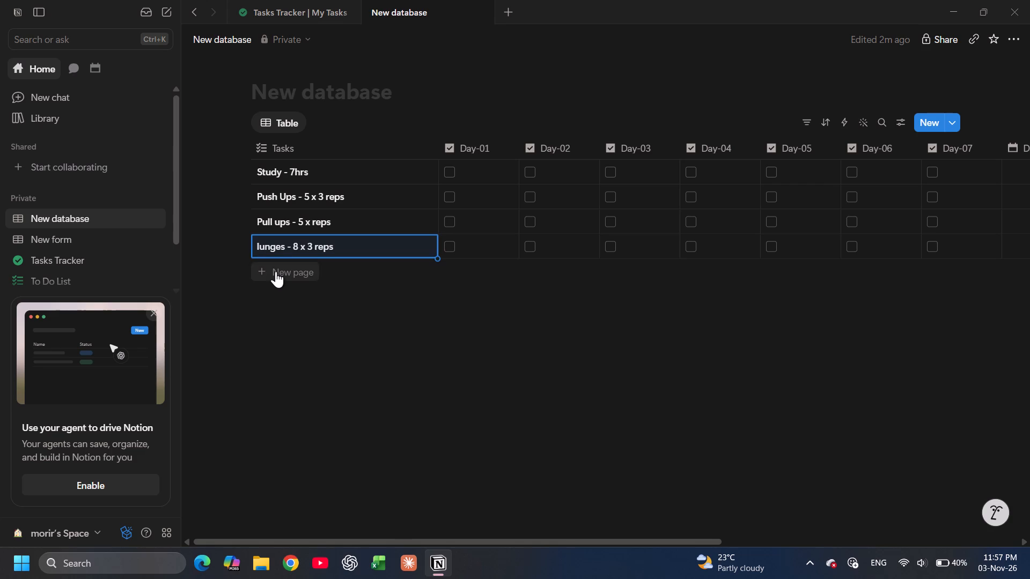
click(276, 271)
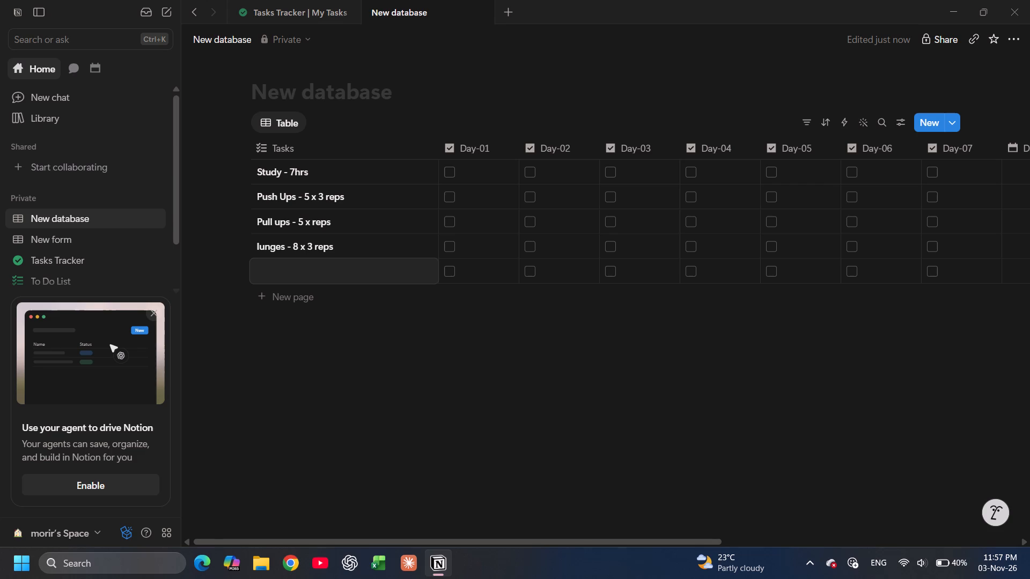
click(313, 300)
click(303, 301)
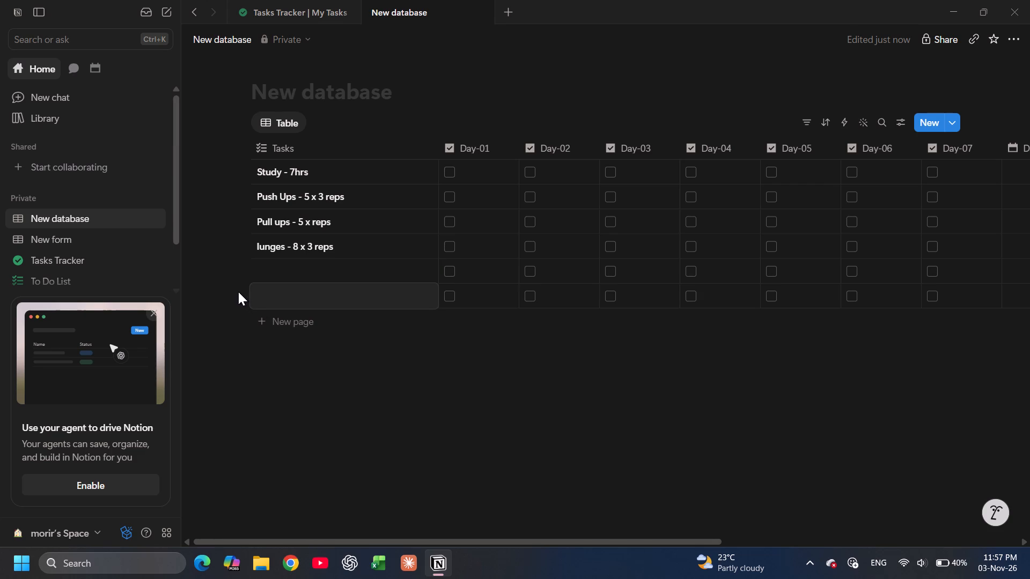
Enter "wake up at 6" as the task name in the last row, leaving the row above it blank.
text(wake up ar)
key(backslash)
key(BackSpace)
key(BackSpace)
key(t)
key(space)
text(6)
key(space)
key(Left)
key(Left)
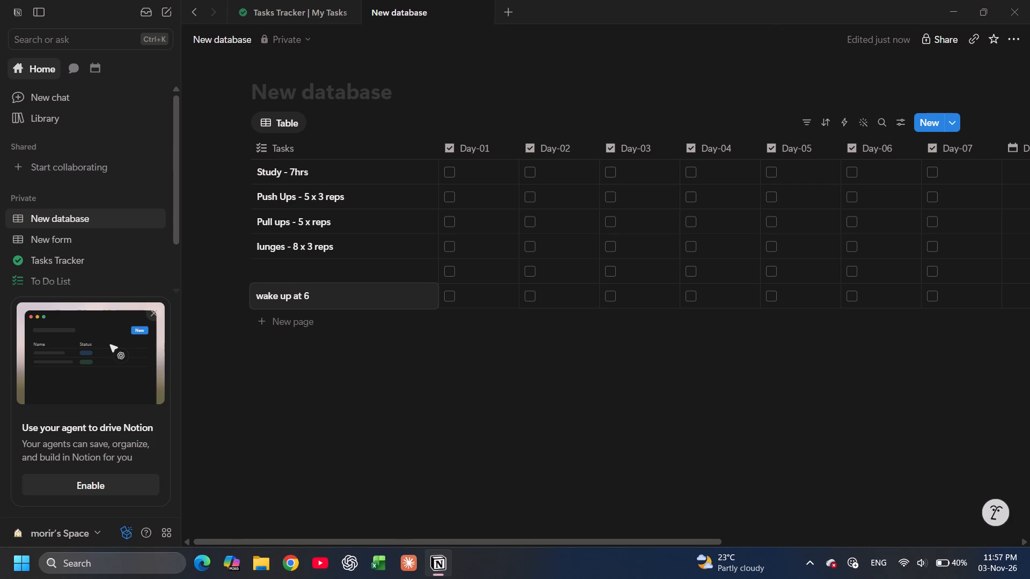
click(257, 291)
click(242, 308)
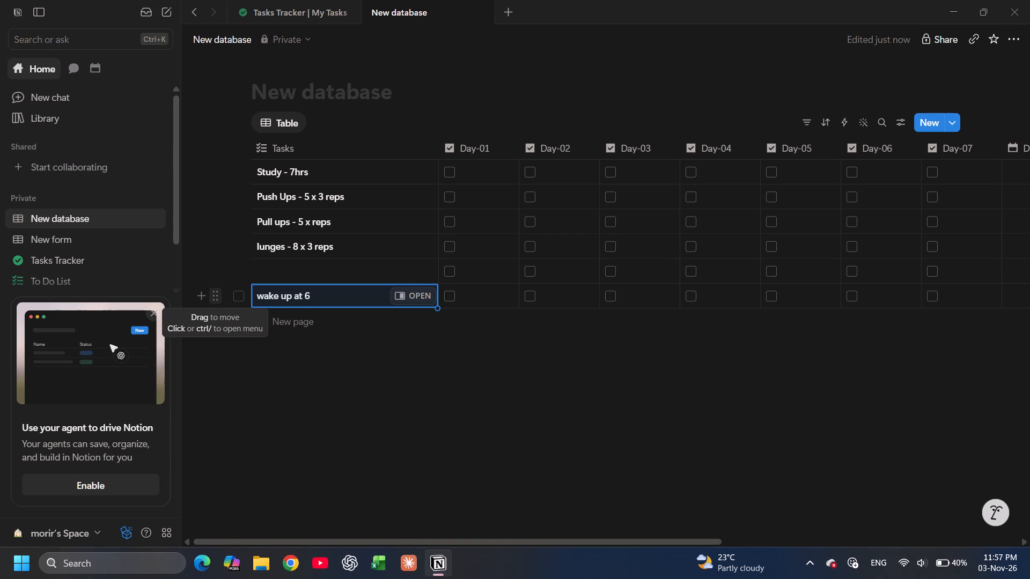
Move the "wake up at 6" row to the top of the table, above the Study task.
drag(213, 302, 229, 161)
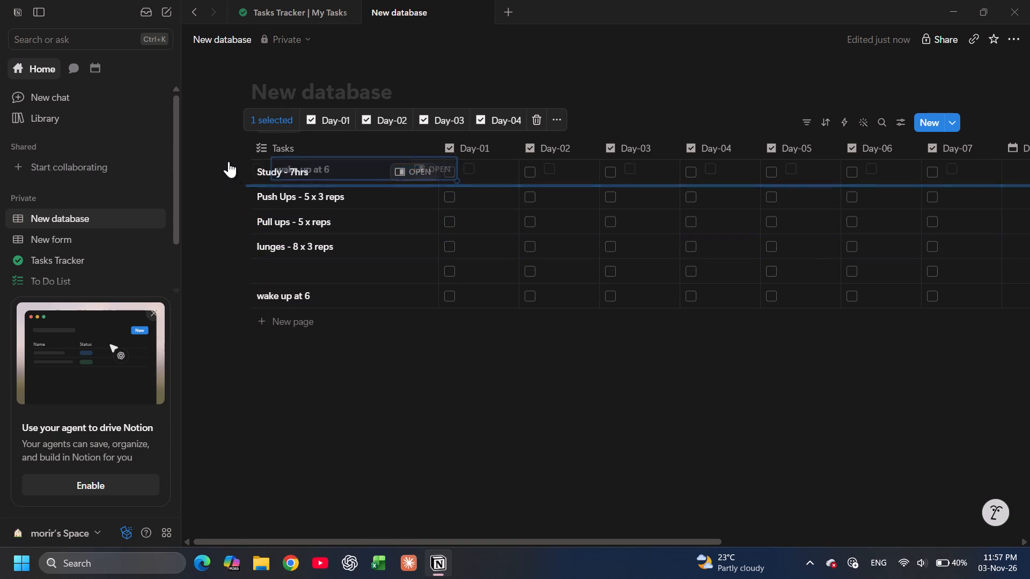
drag(229, 161, 210, 175)
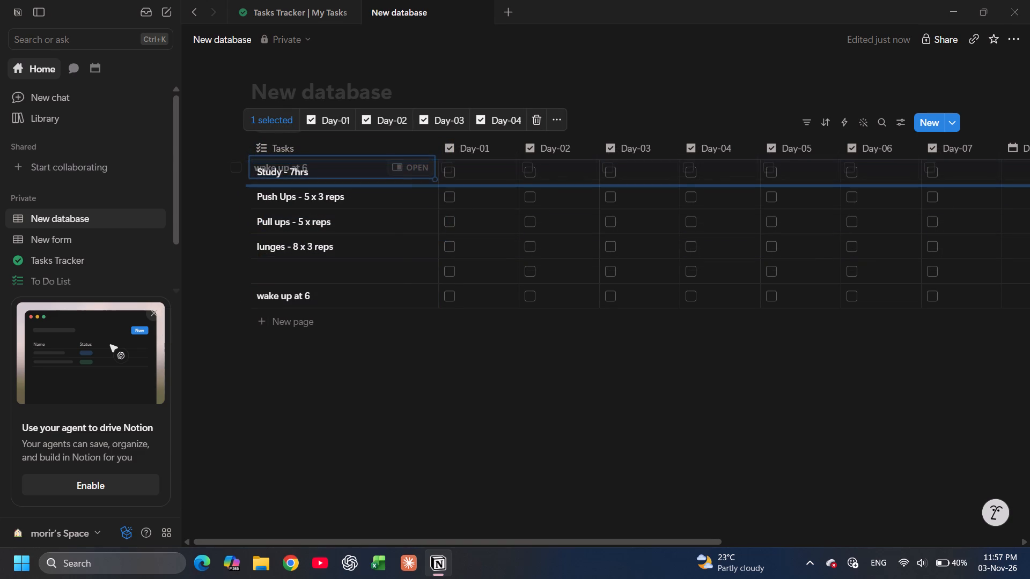
drag(210, 175, 207, 168)
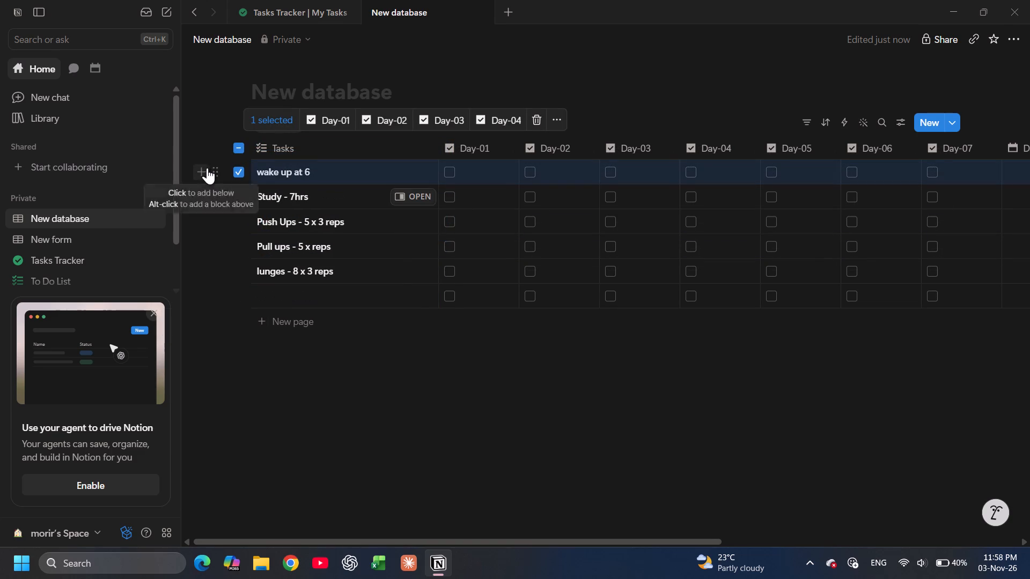
click(203, 281)
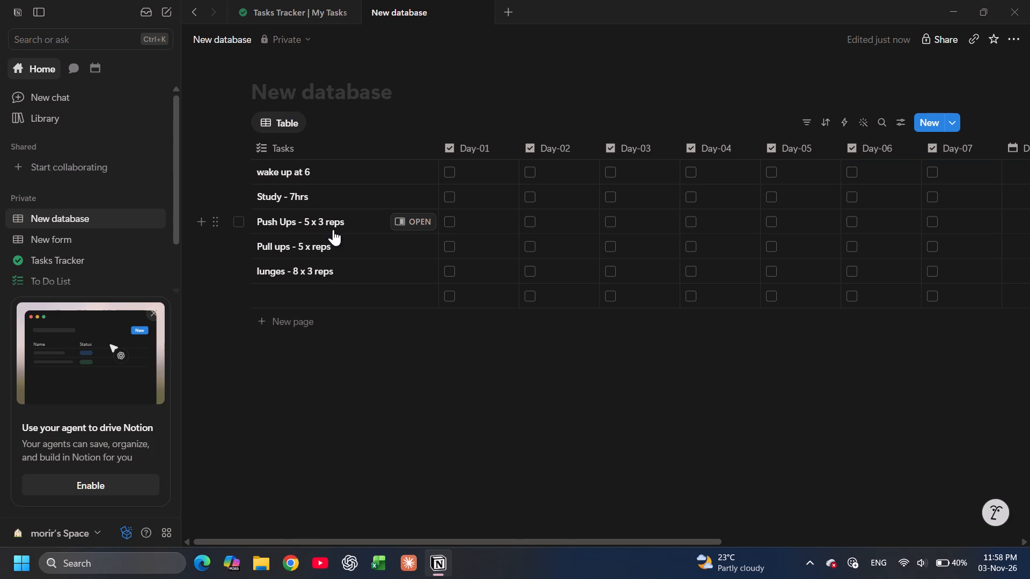
Add "knee" at the start of the push-ups task name to read "knee Push Ups - 5 x 3 reps".
click(345, 286)
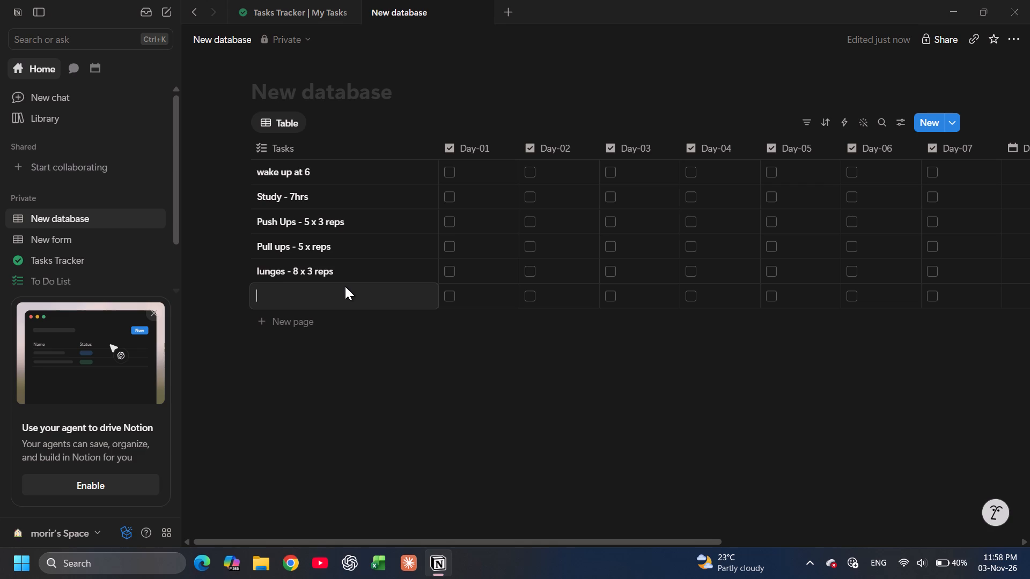
click(260, 220)
click(260, 220)
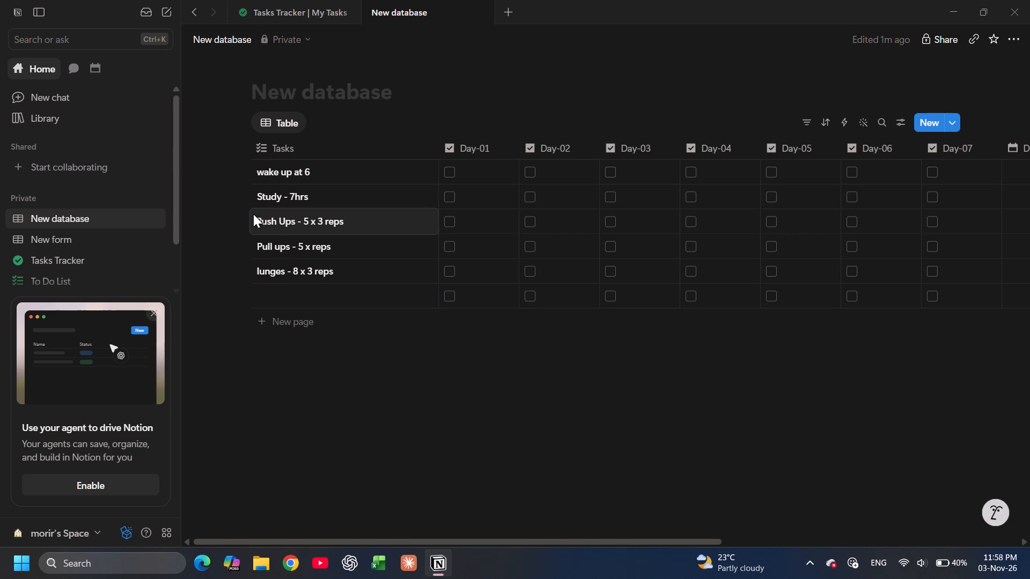
click(258, 220)
text(knee)
key(space)
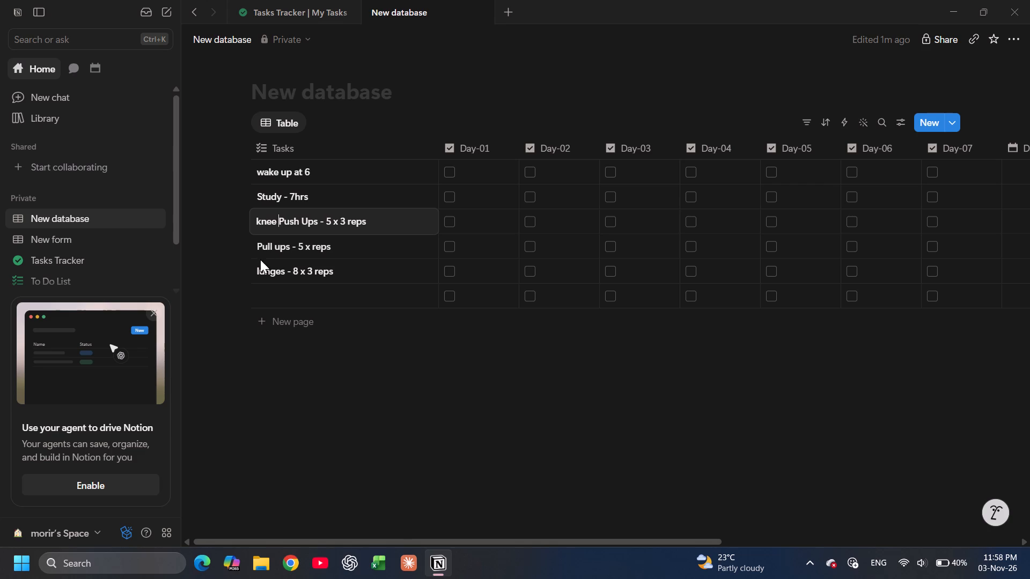
click(275, 300)
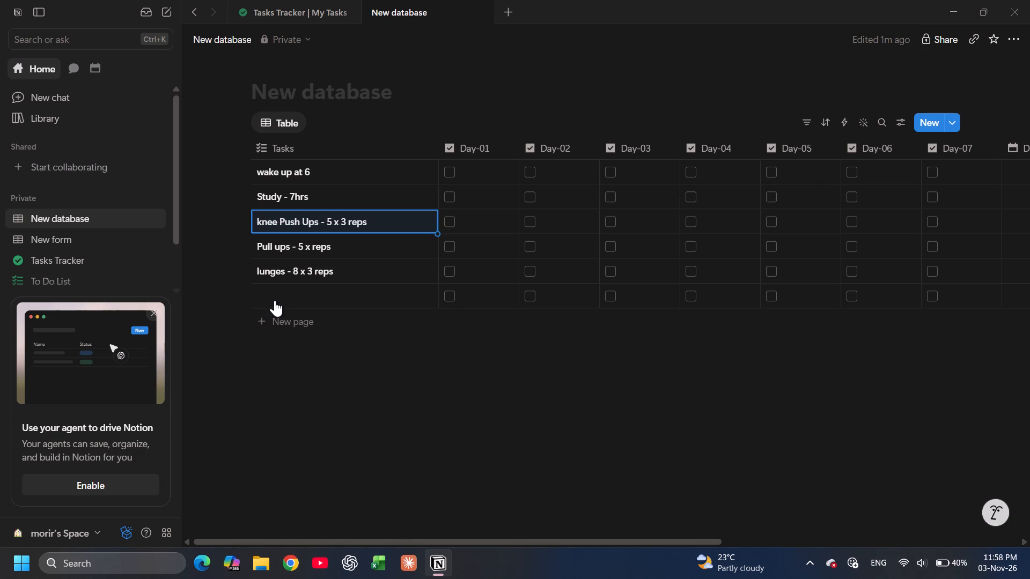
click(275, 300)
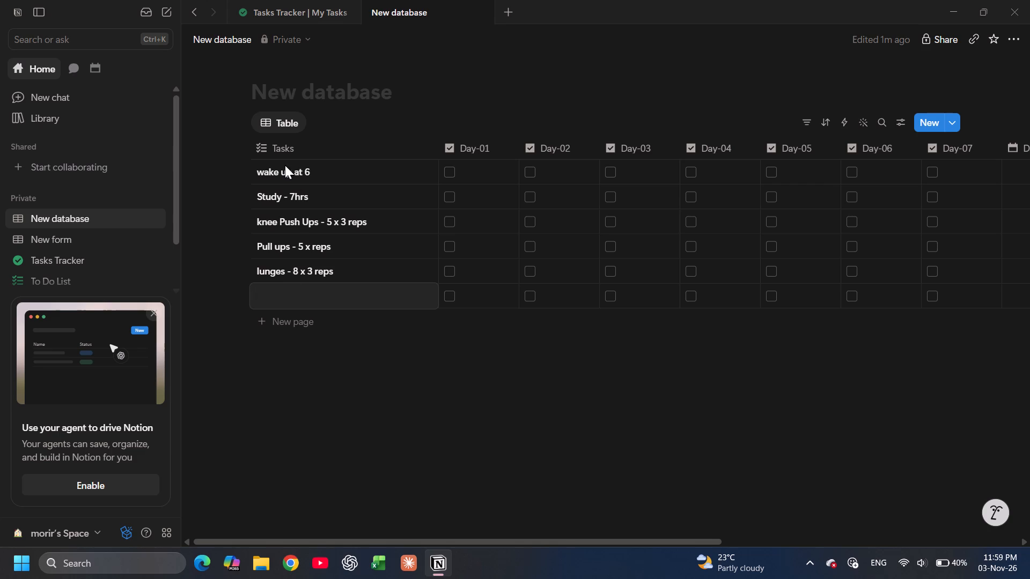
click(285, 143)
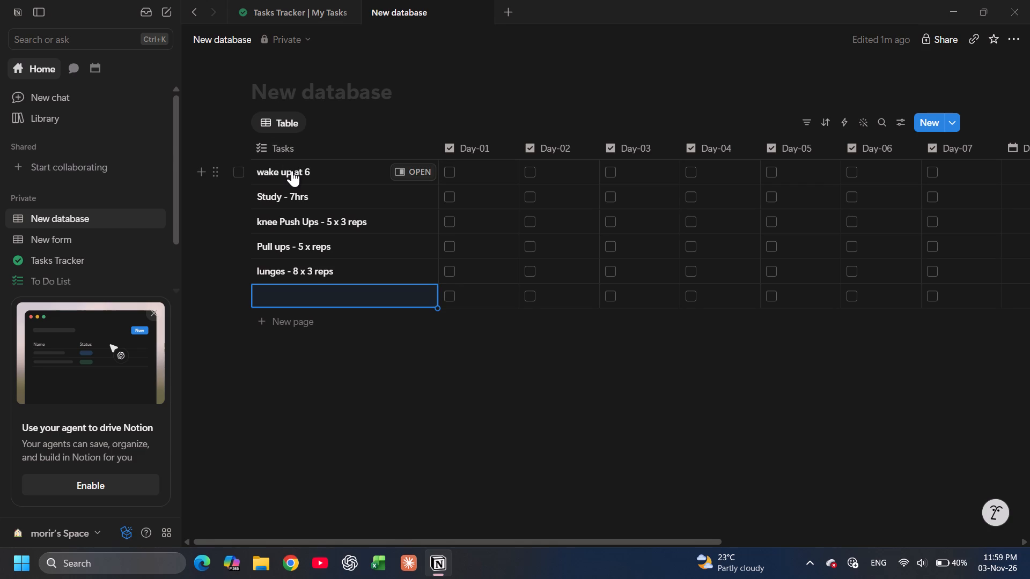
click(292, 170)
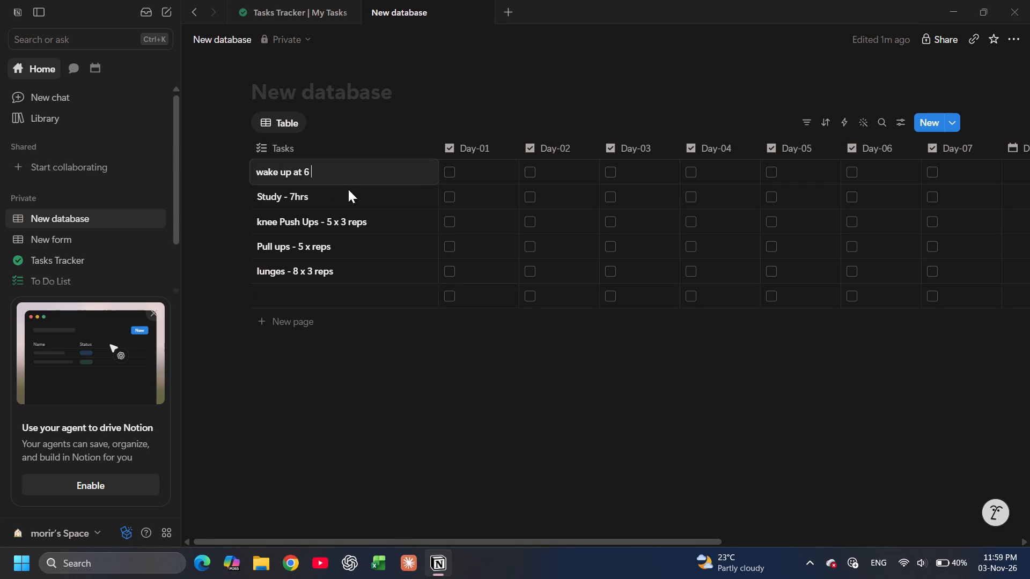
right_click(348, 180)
Add a conditional color rule based on the Tasks property and apply it to this property only.
click(897, 120)
click(897, 120)
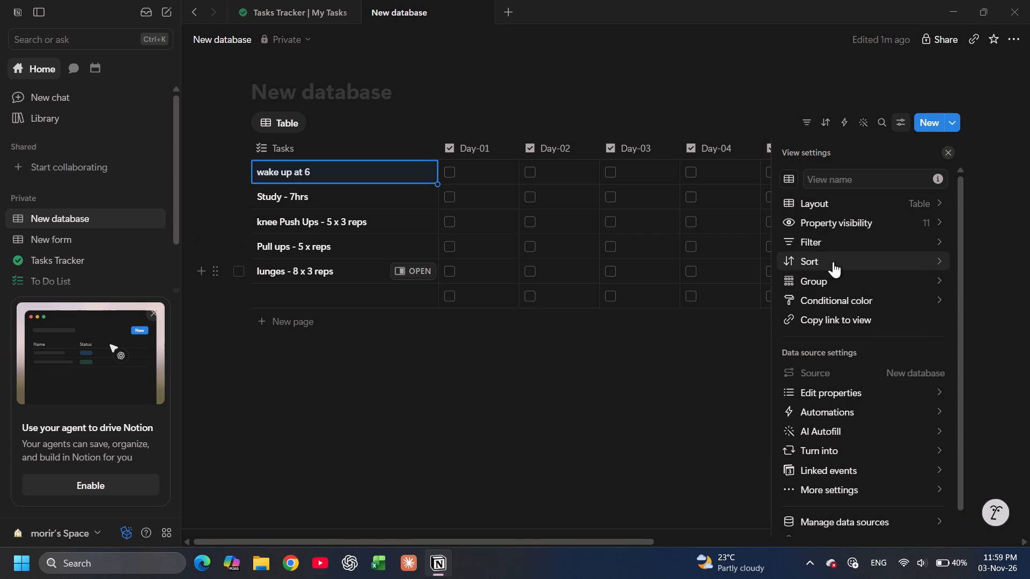
click(830, 292)
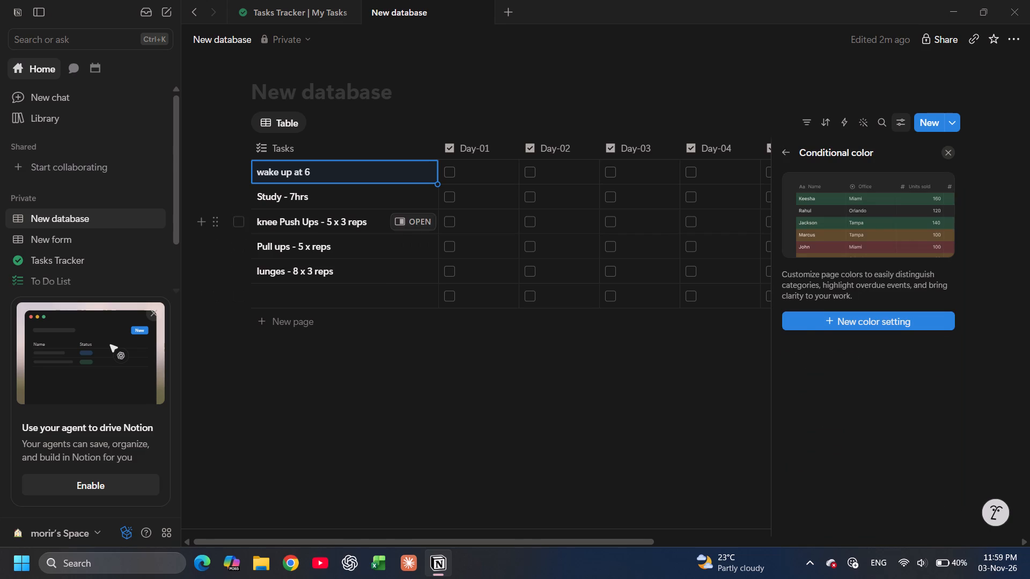
click(818, 323)
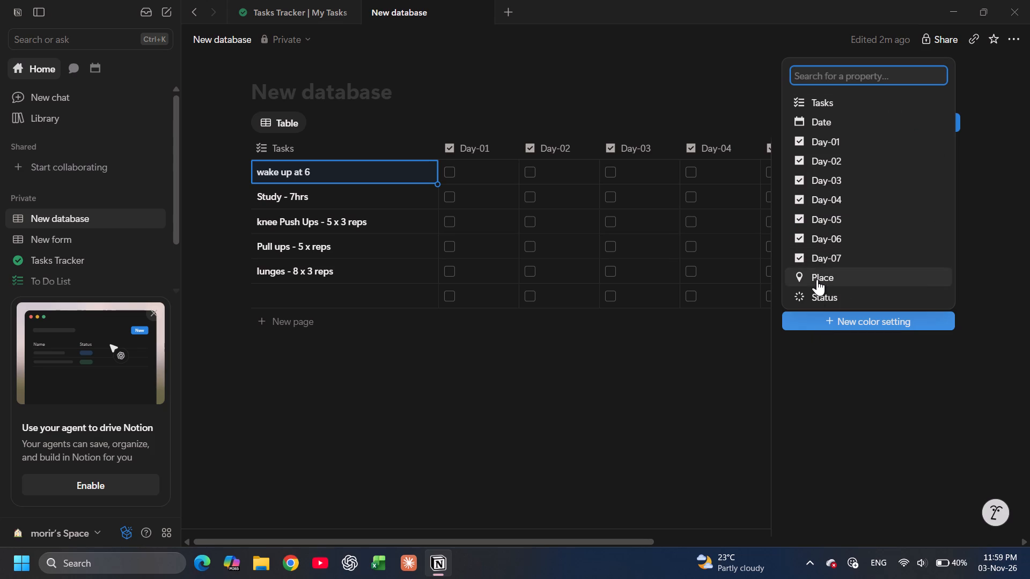
click(831, 108)
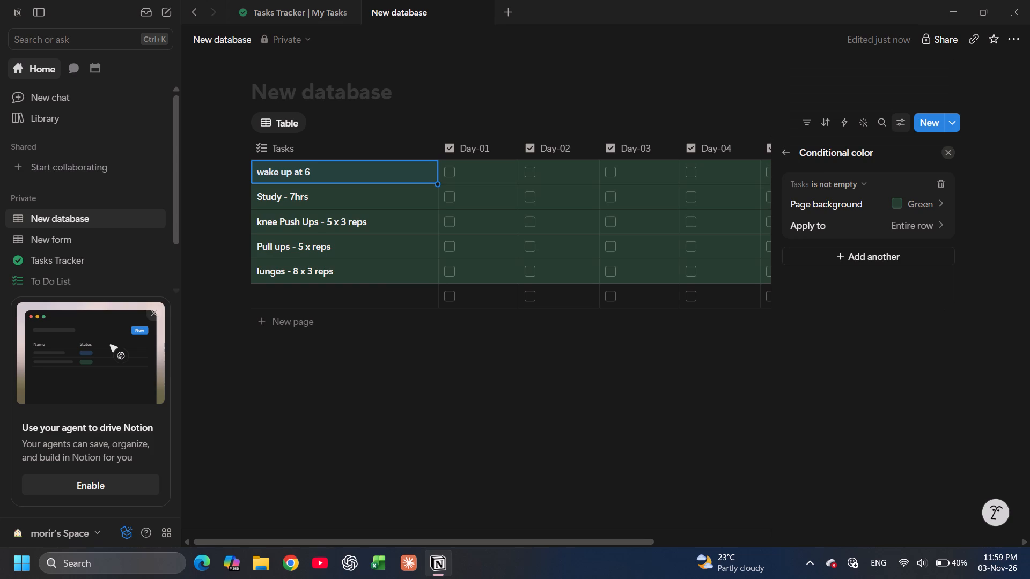
click(893, 229)
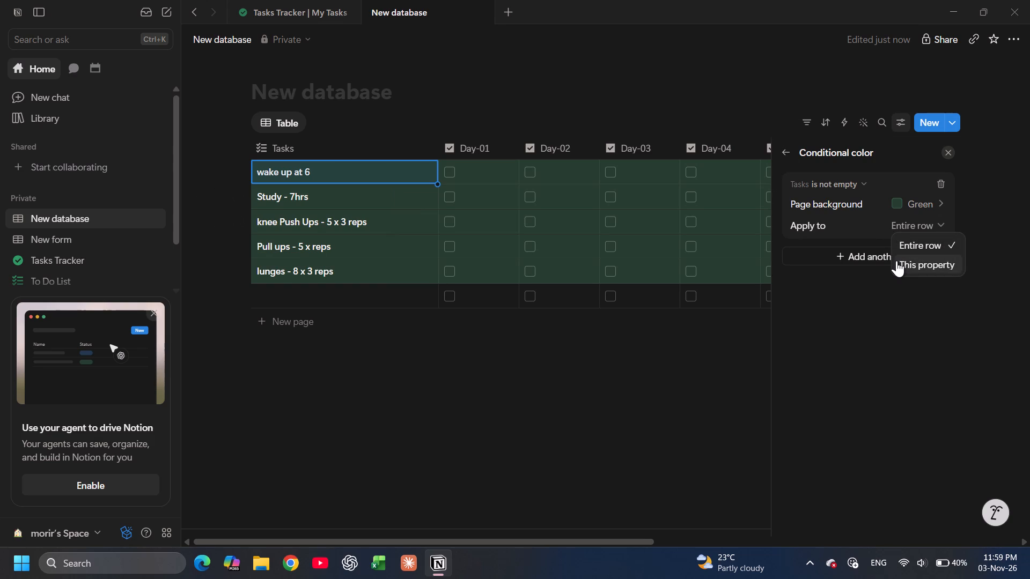
click(897, 262)
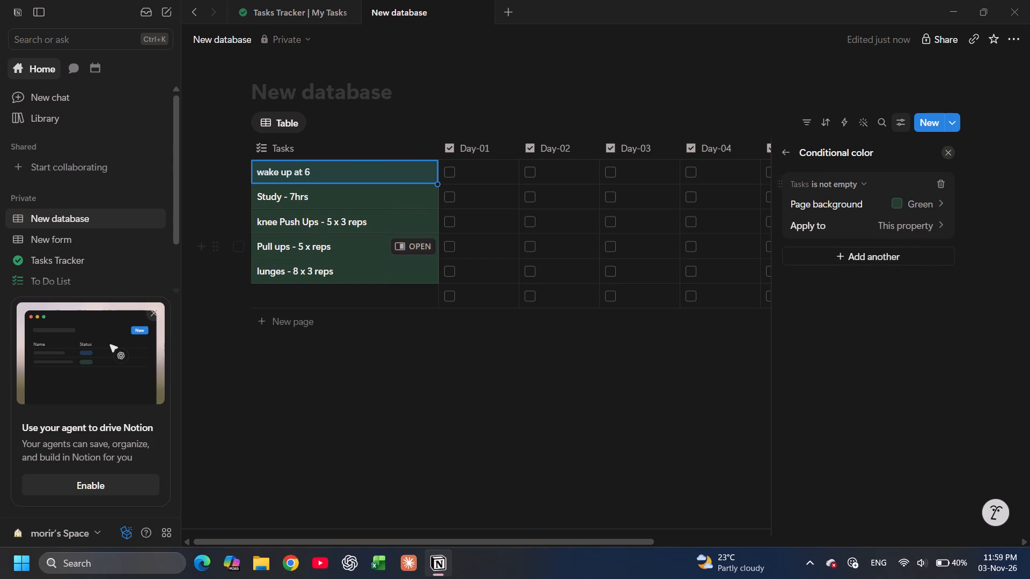
Try Gray as the Tasks color rule's page background, and set it to Default.
click(906, 199)
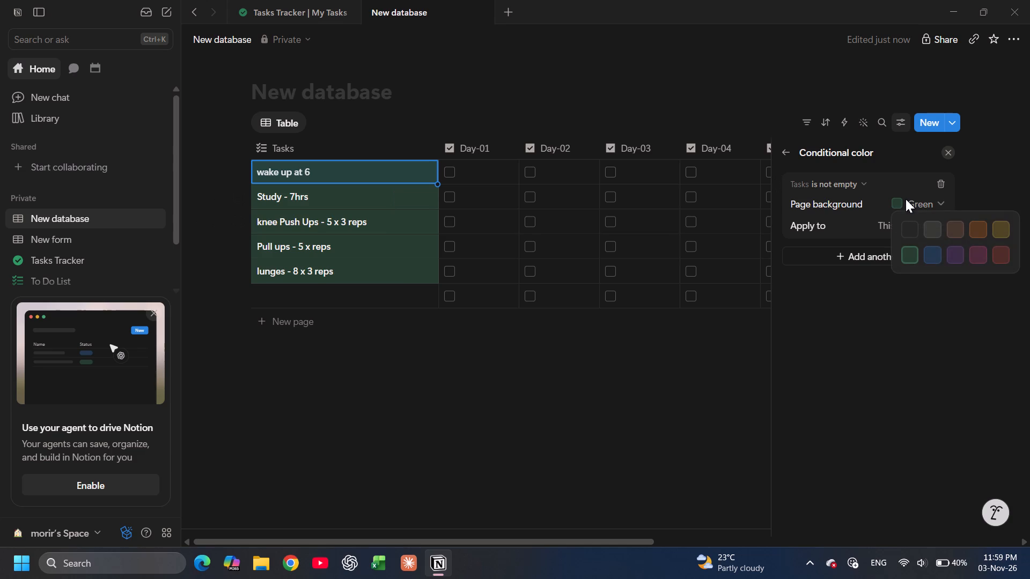
click(918, 226)
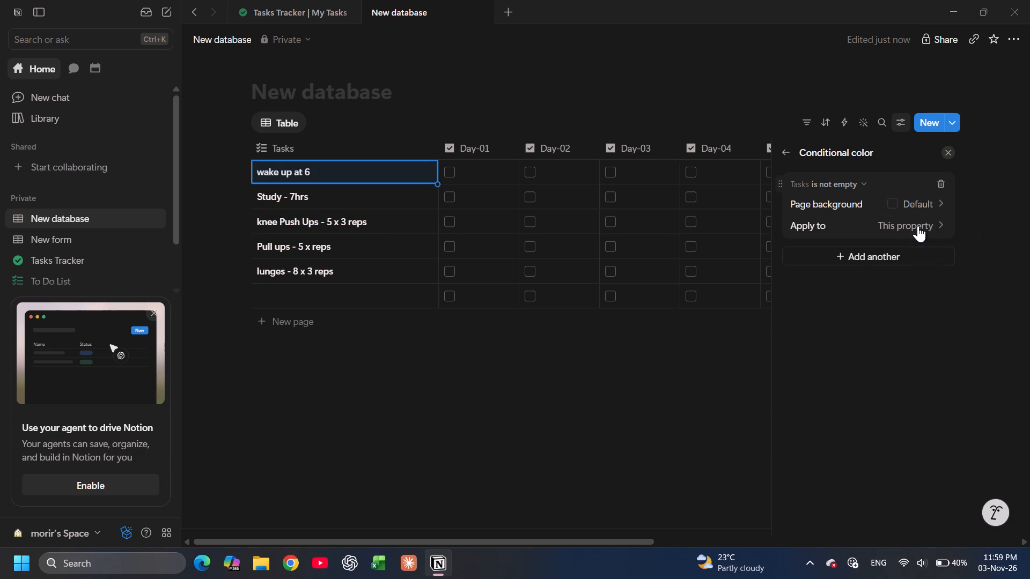
click(913, 199)
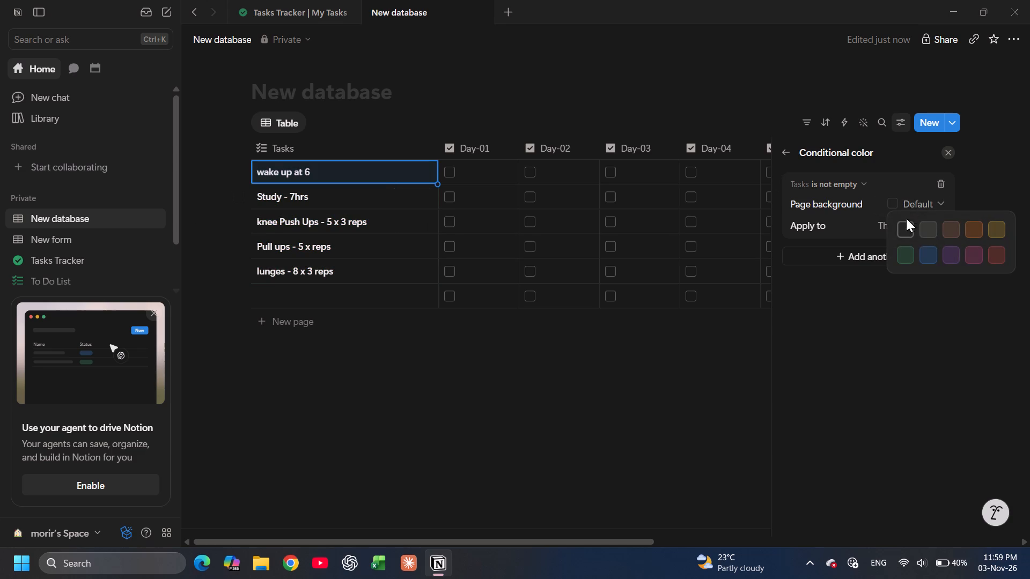
click(921, 226)
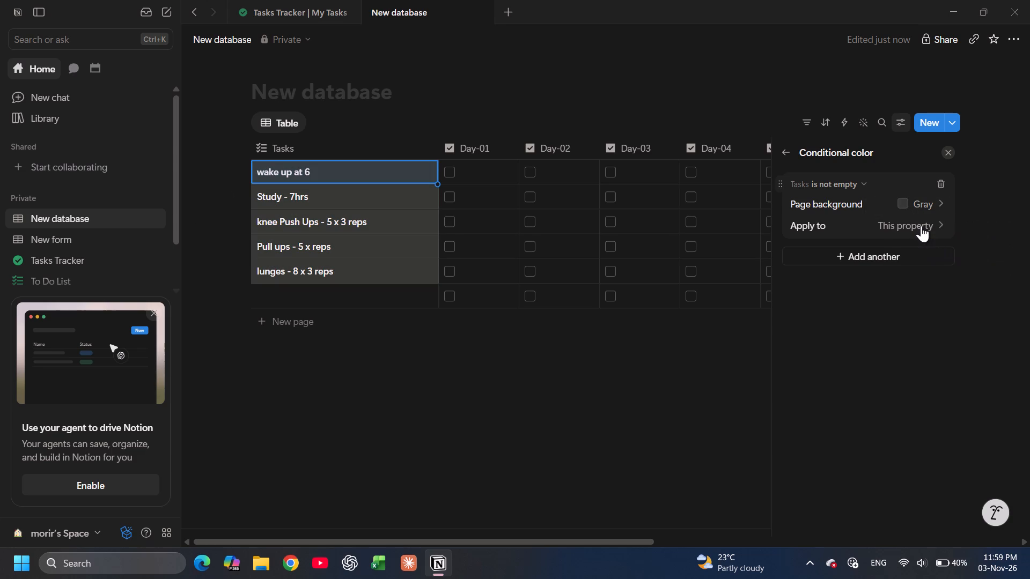
click(901, 213)
click(917, 207)
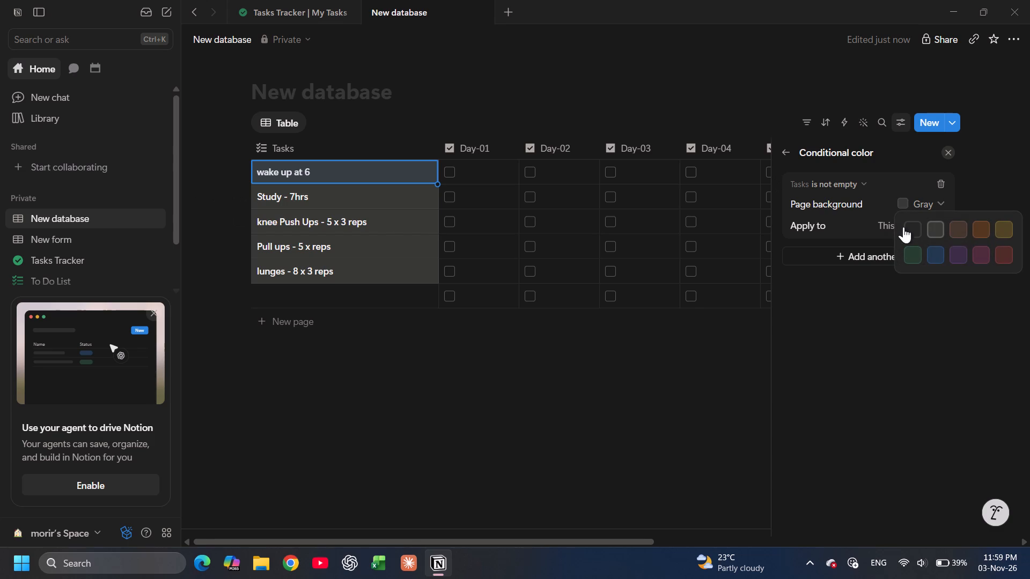
click(901, 231)
click(901, 231)
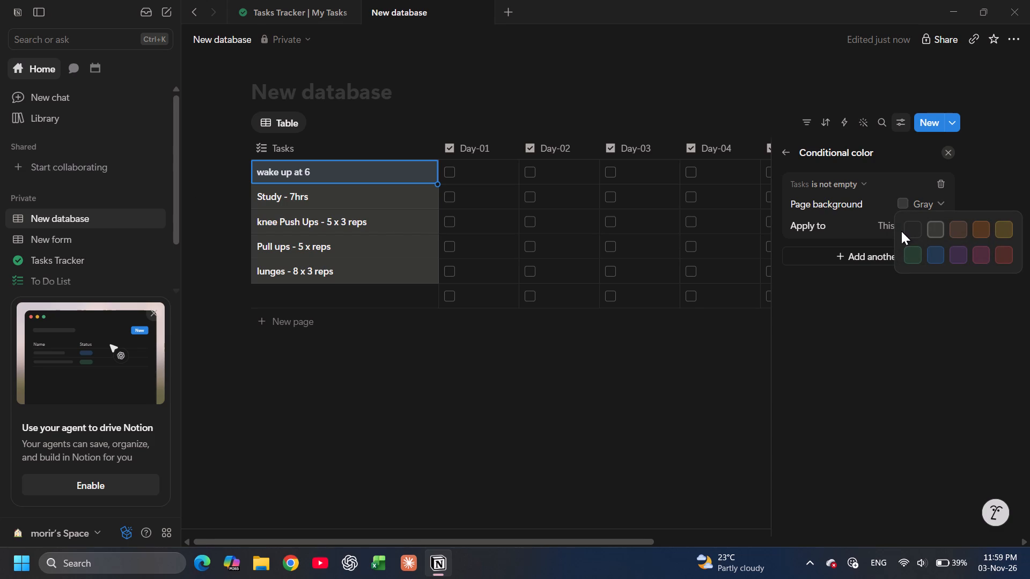
click(909, 228)
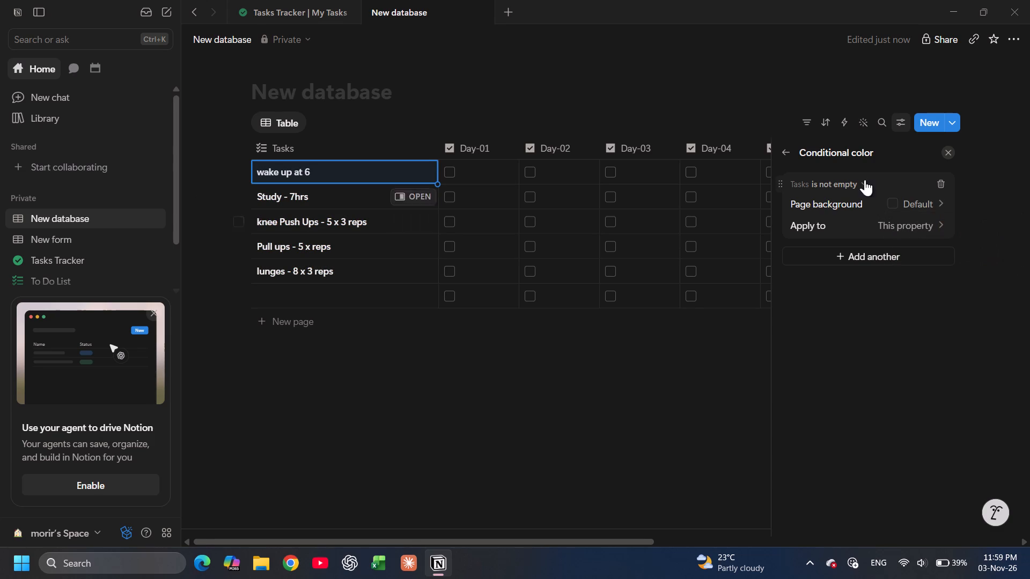
click(788, 156)
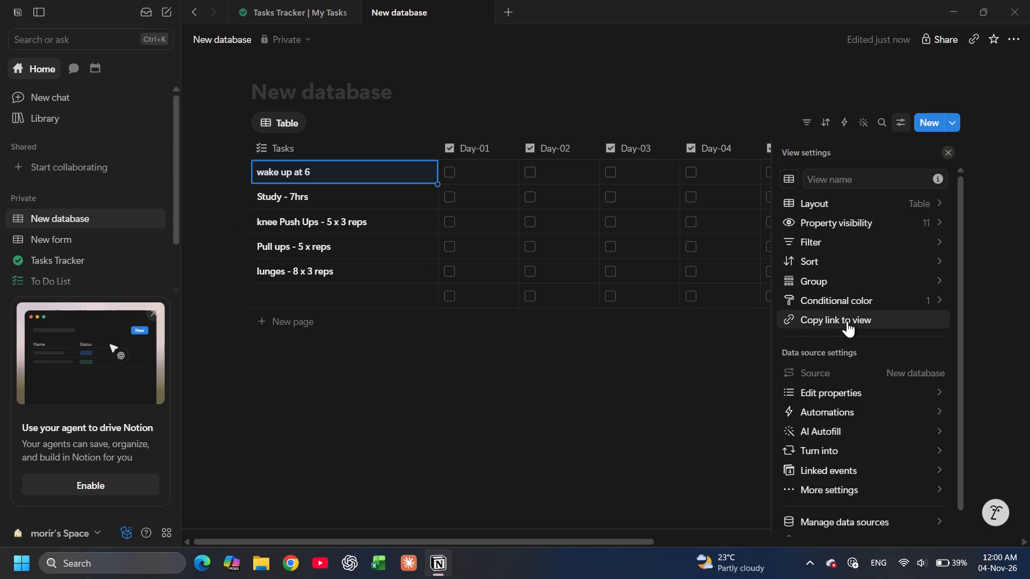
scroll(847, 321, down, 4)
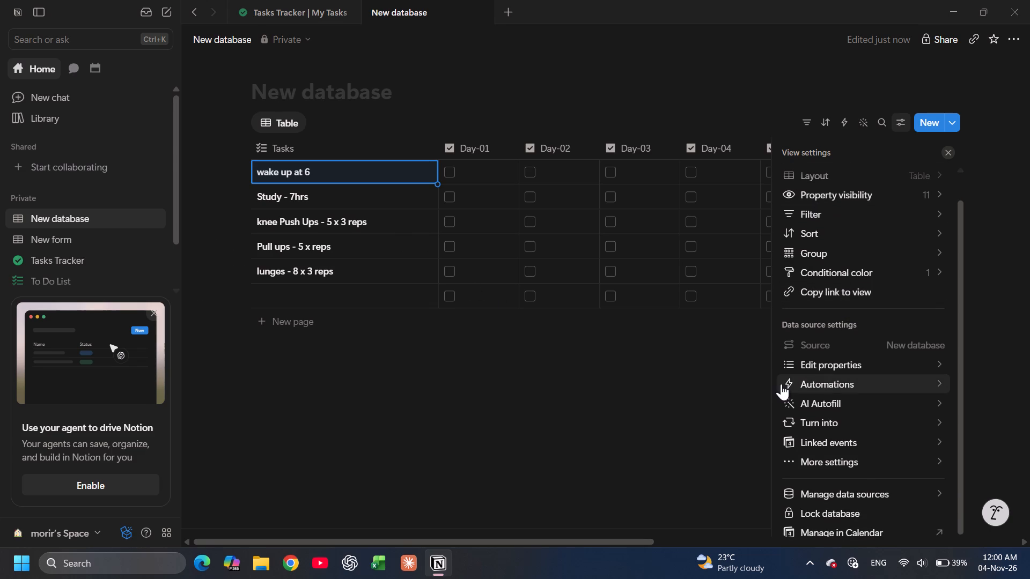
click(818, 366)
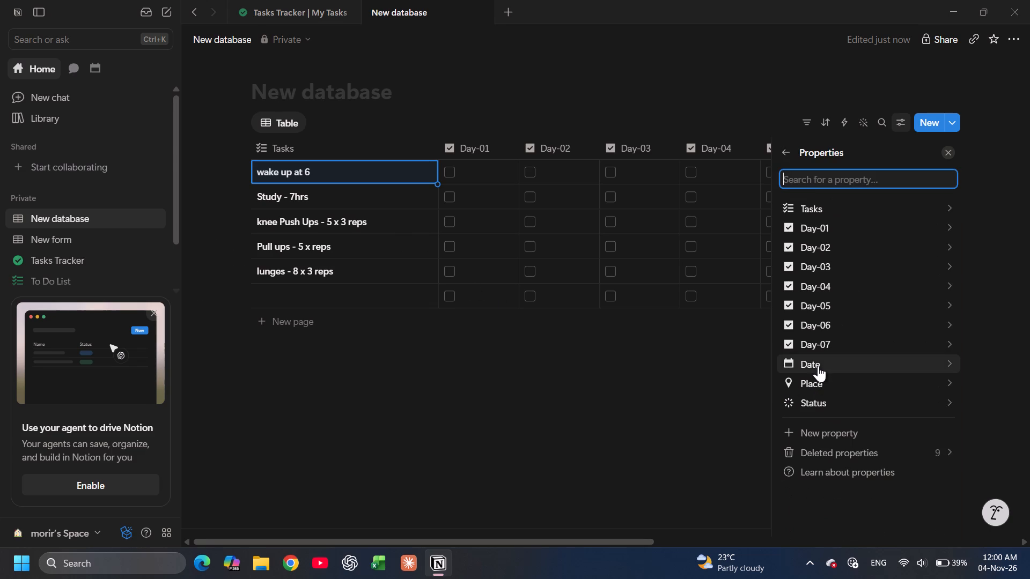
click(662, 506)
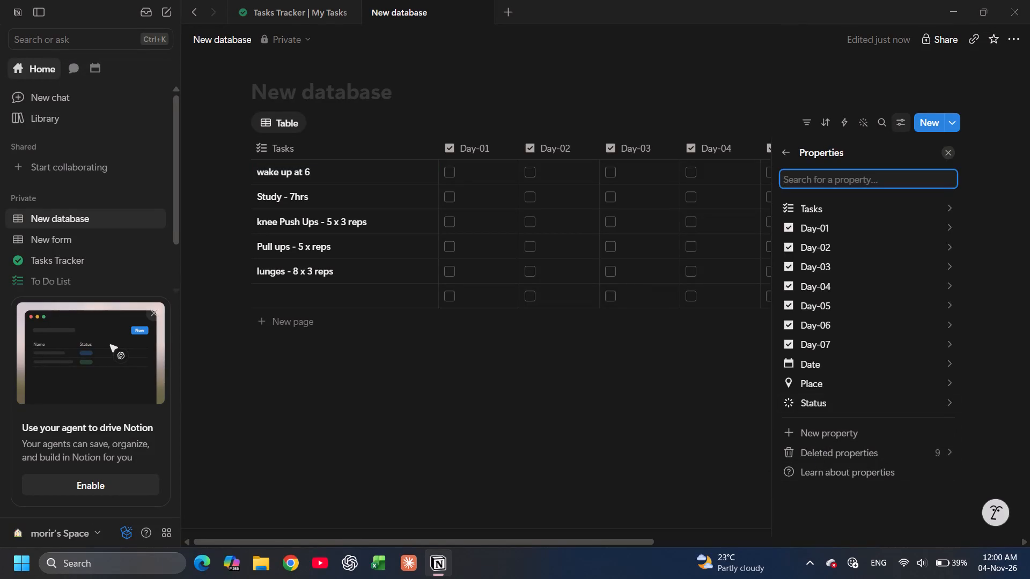
Turn on page icons for the Tasks column.
click(374, 145)
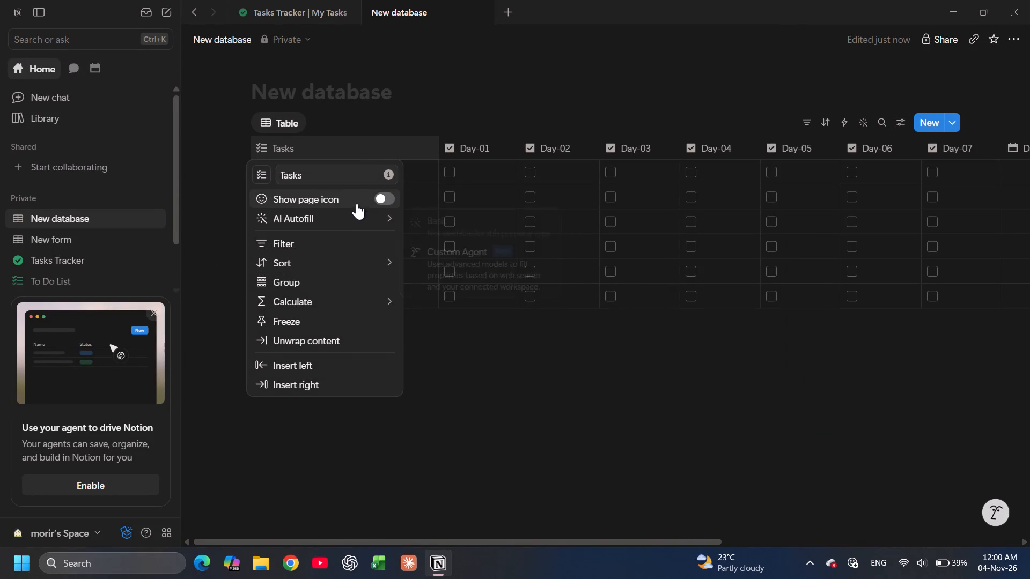
click(388, 202)
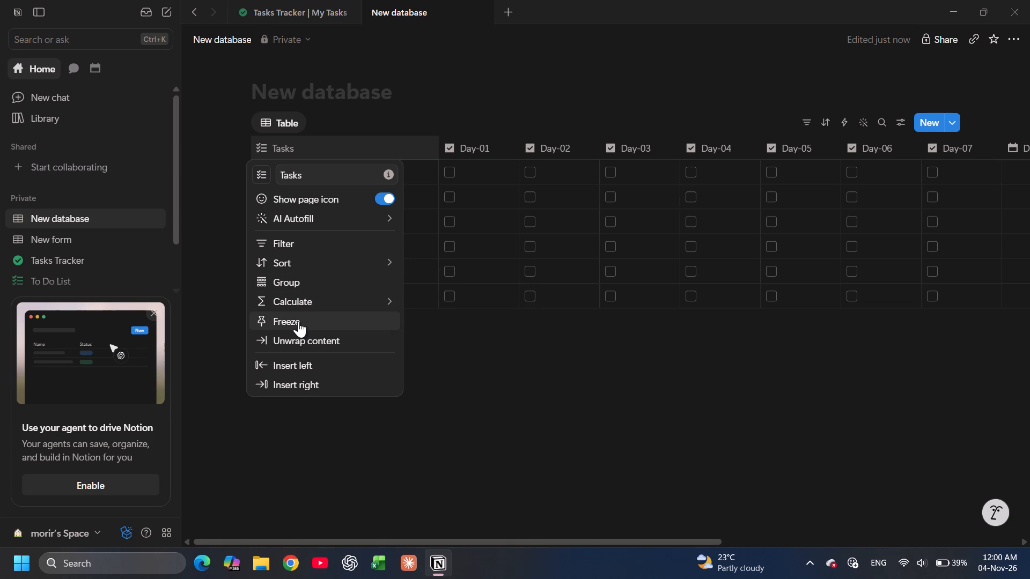
click(424, 351)
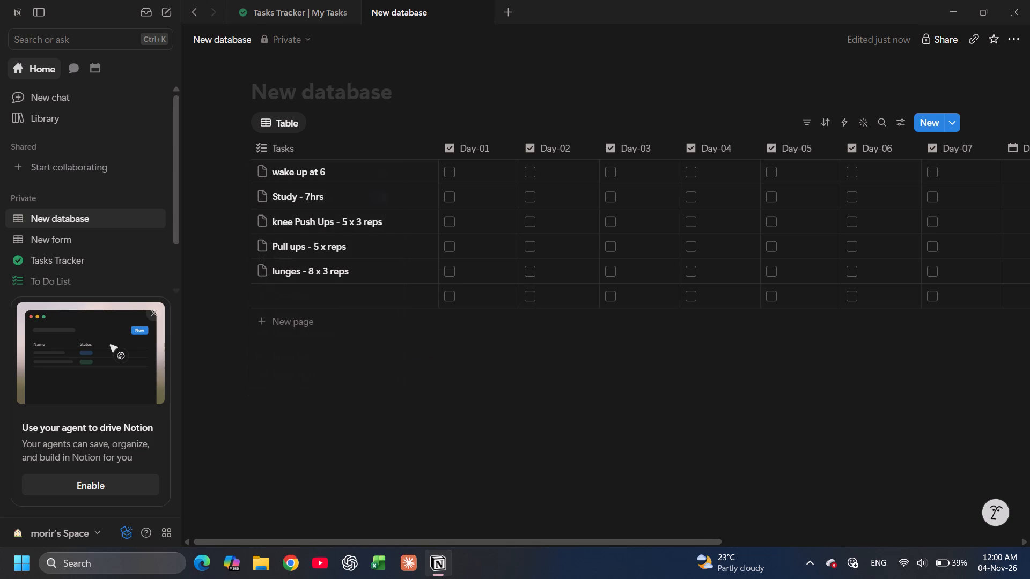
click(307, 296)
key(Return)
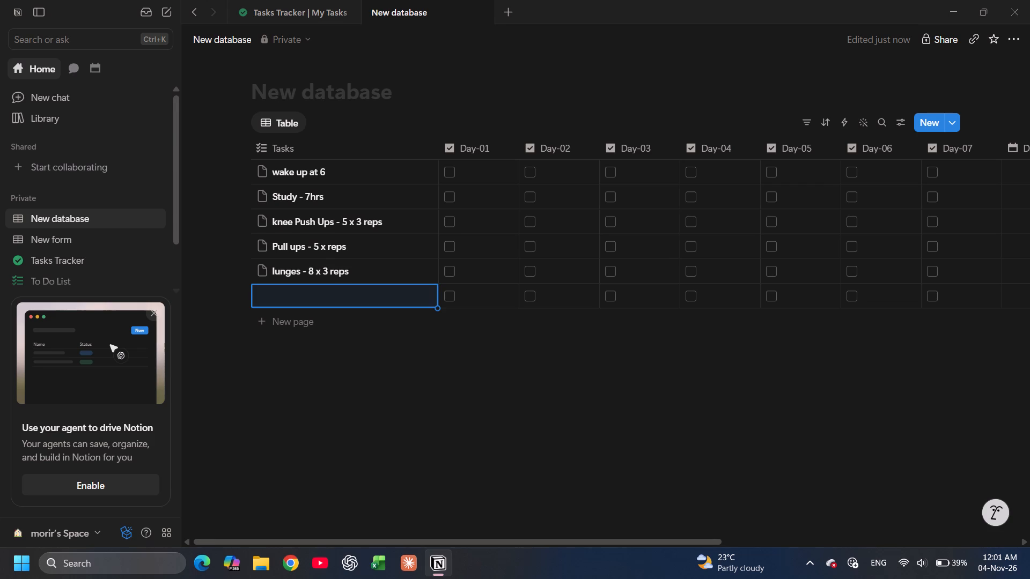
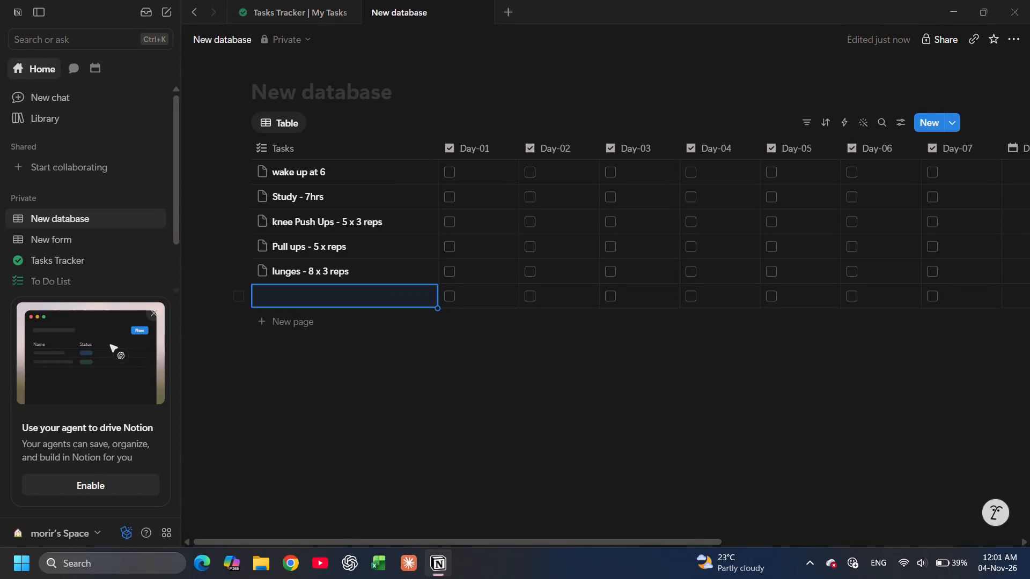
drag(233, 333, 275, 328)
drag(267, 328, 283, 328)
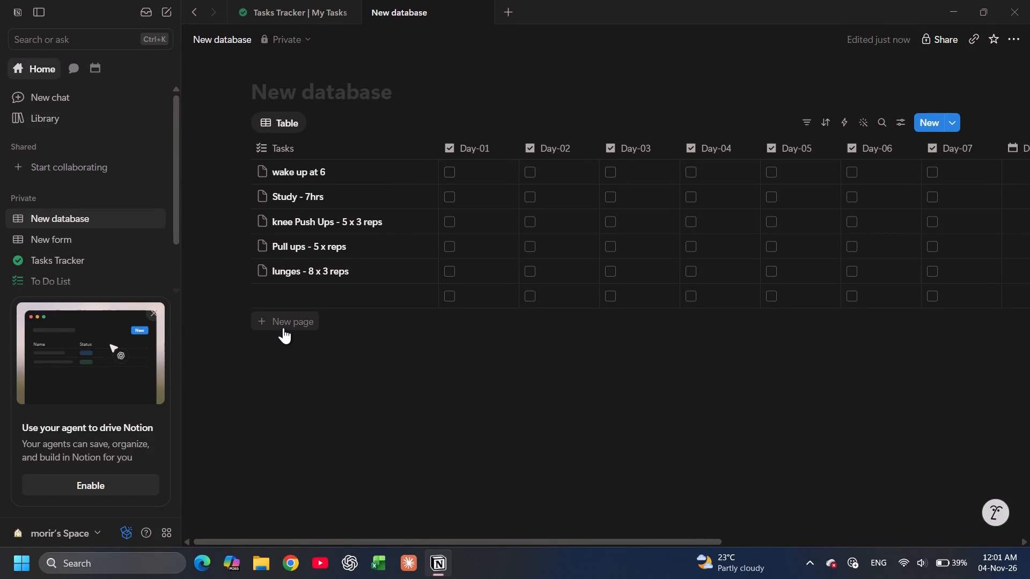
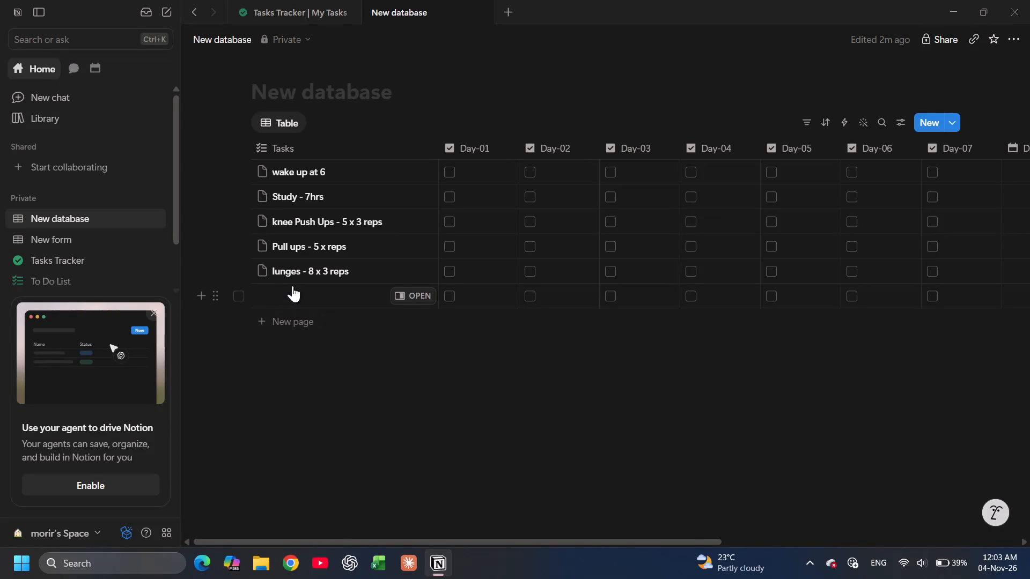
Enter the task "Squats - 10 x 3" in the empty row below the lunges task.
click(292, 286)
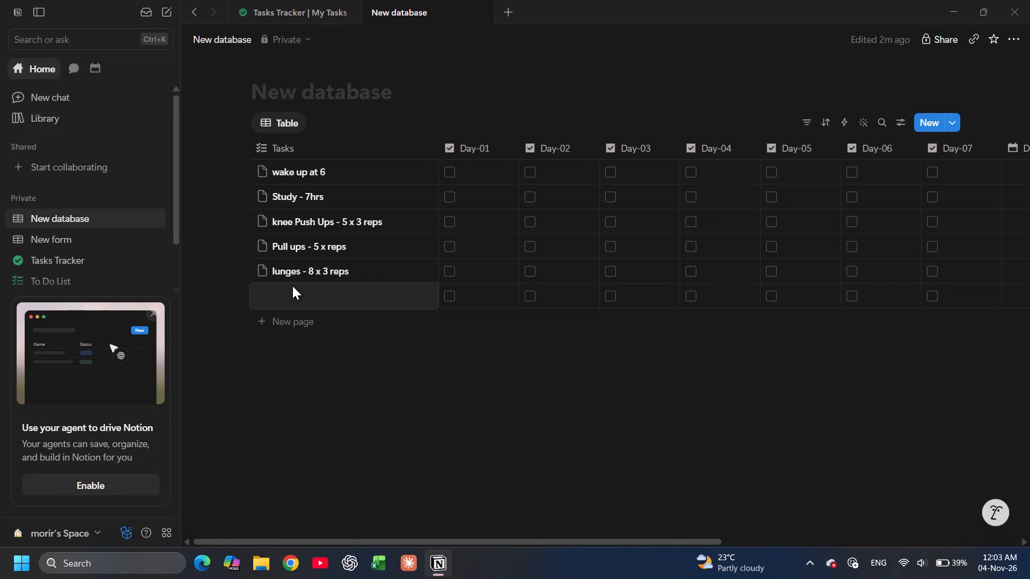
key(shift+s)
text(quats)
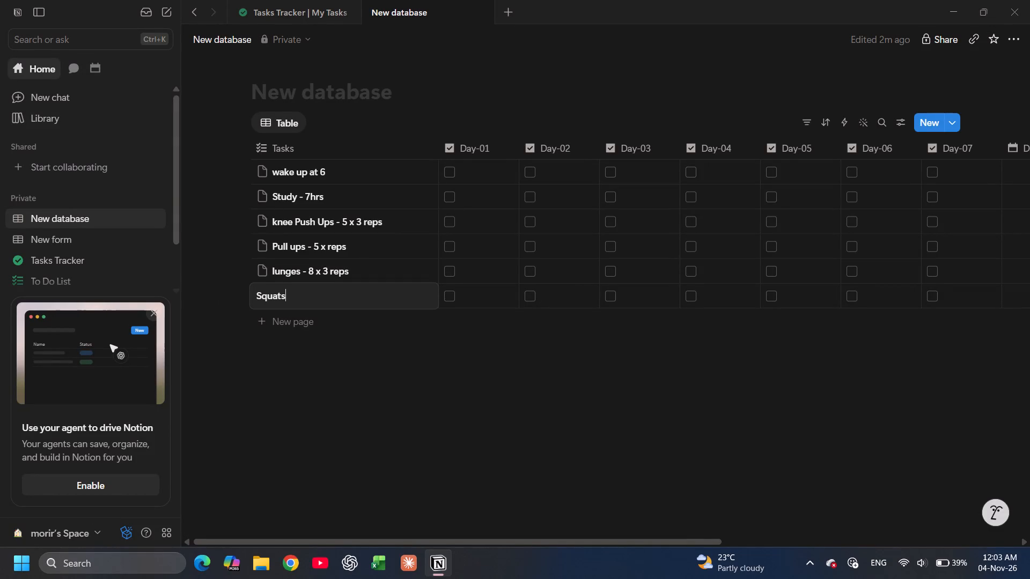
key(space)
text(-)
key(space)
text(10)
key(space)
text(x3)
key(Delete)
key(BackSpace)
key(space)
key(3)
key(Up)
key(Right)
key(Up)
key(Up)
click(363, 242)
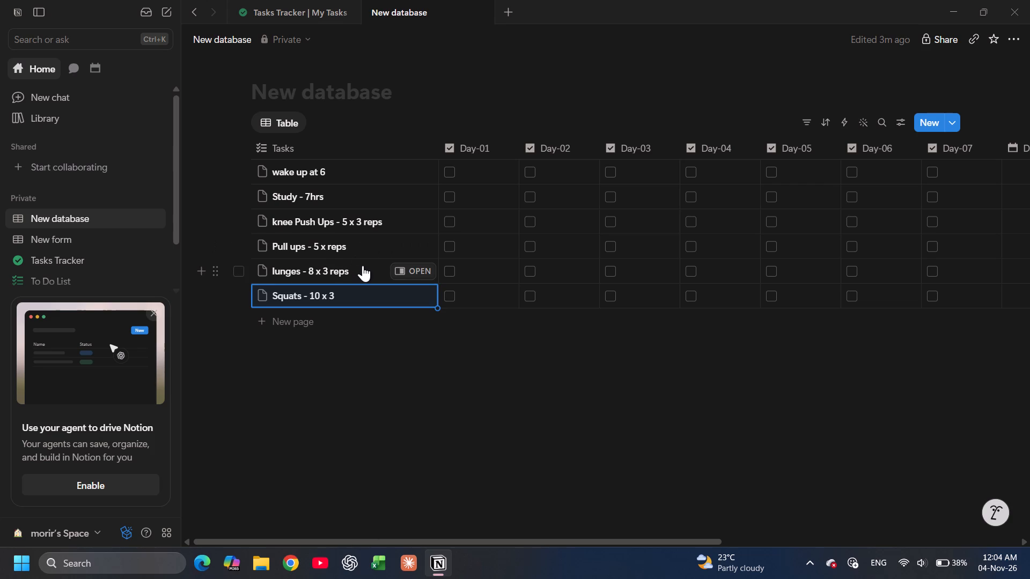
Shorten the lunges task name to "lunges - 8 x 3" by removing the word "reps".
click(363, 265)
key(BackSpace)
key(BackSpace)
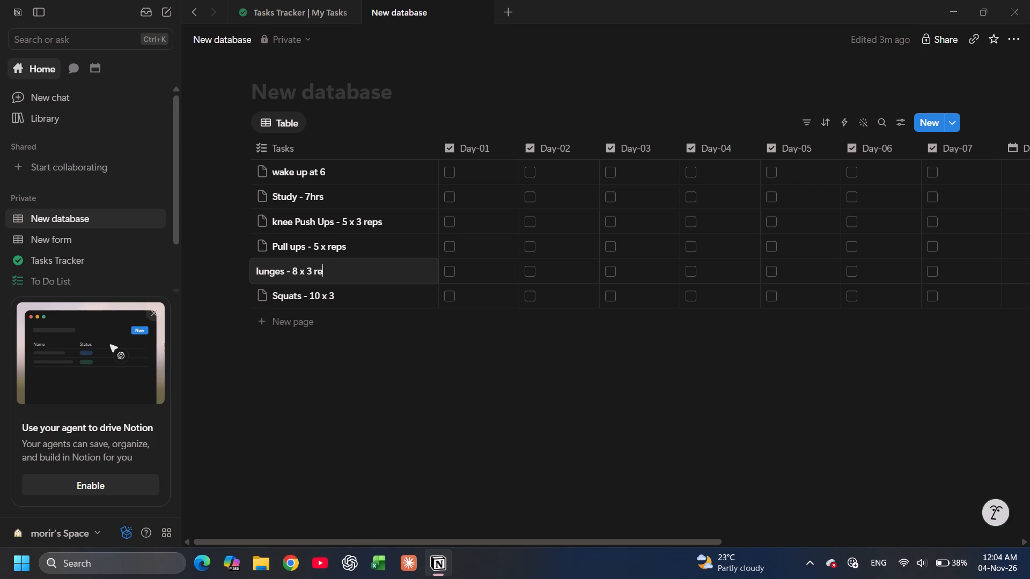
key(BackSpace)
key(BackSpace)
key(Up)
click(405, 235)
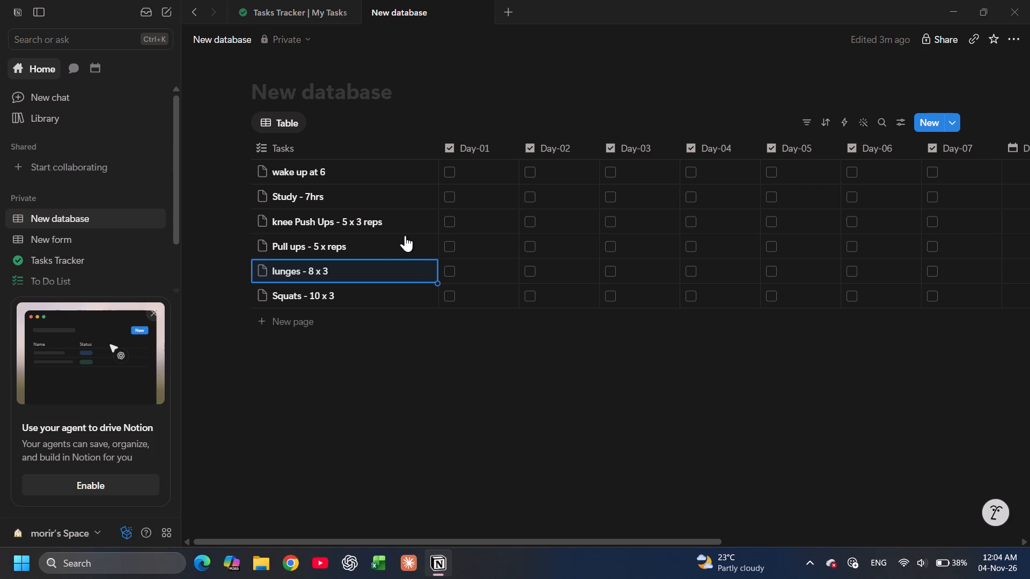
Rename the pull-ups task as "Pull ups - 10 x 3".
click(405, 235)
key(BackSpace)
key(BackSpace)
key(BackSpace)
key(BackSpace)
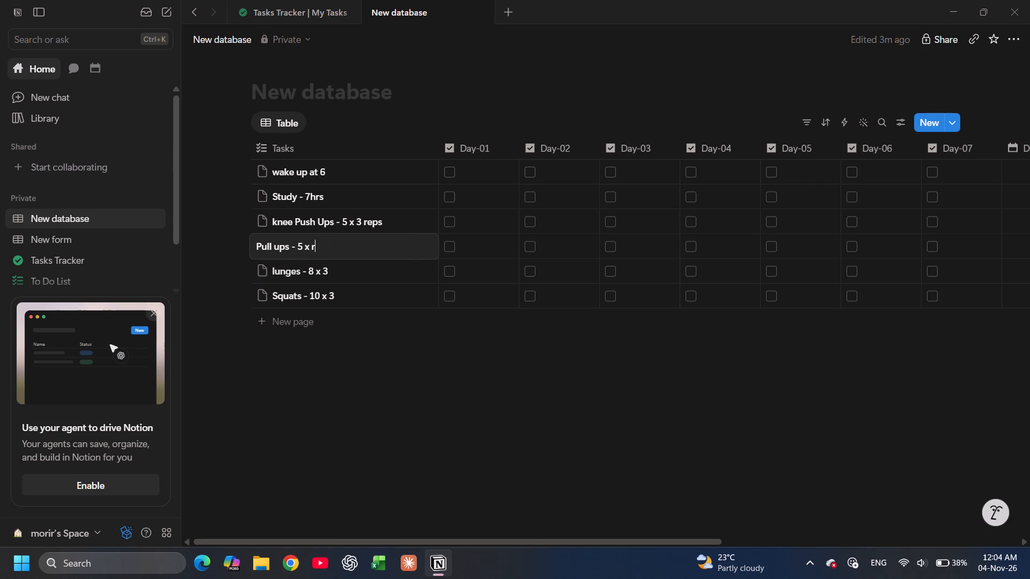
key(3)
click(304, 244)
key(BackSpace)
key(BackSpace)
text(10)
key(space)
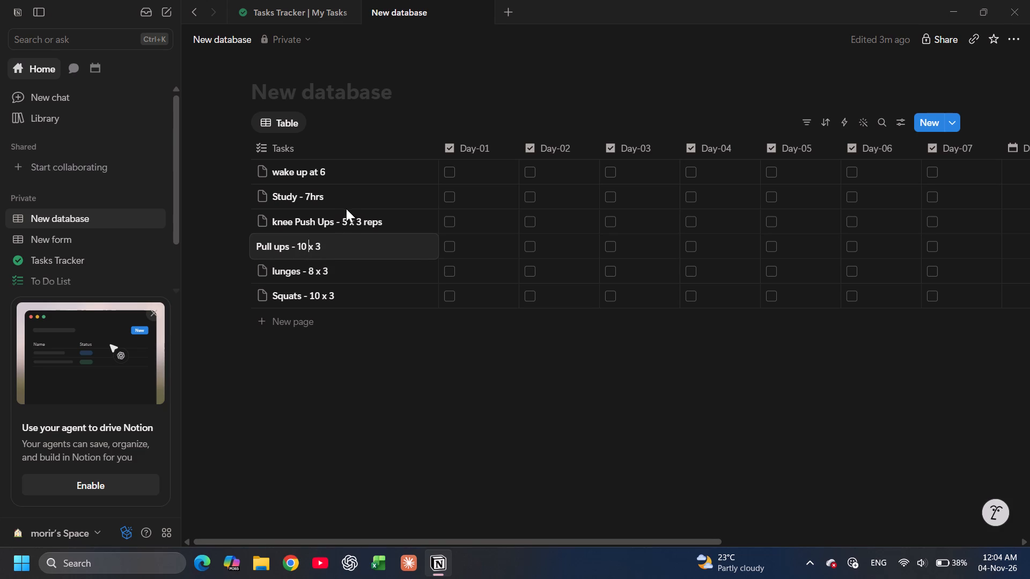
click(349, 214)
Rename the knee push-ups task as "knee Push Ups - 10 x 3".
click(349, 214)
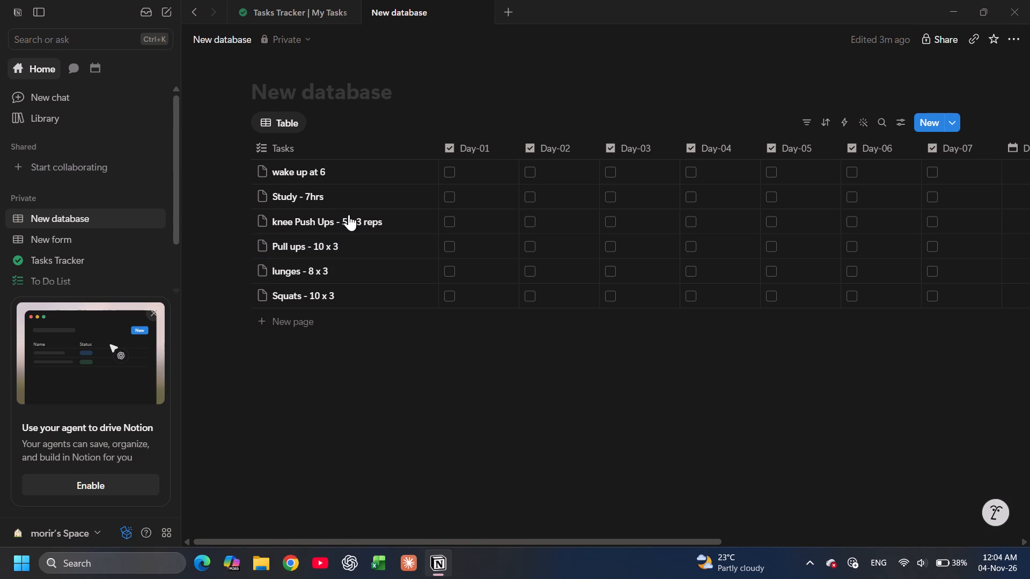
key(BackSpace)
key(BackSpace)
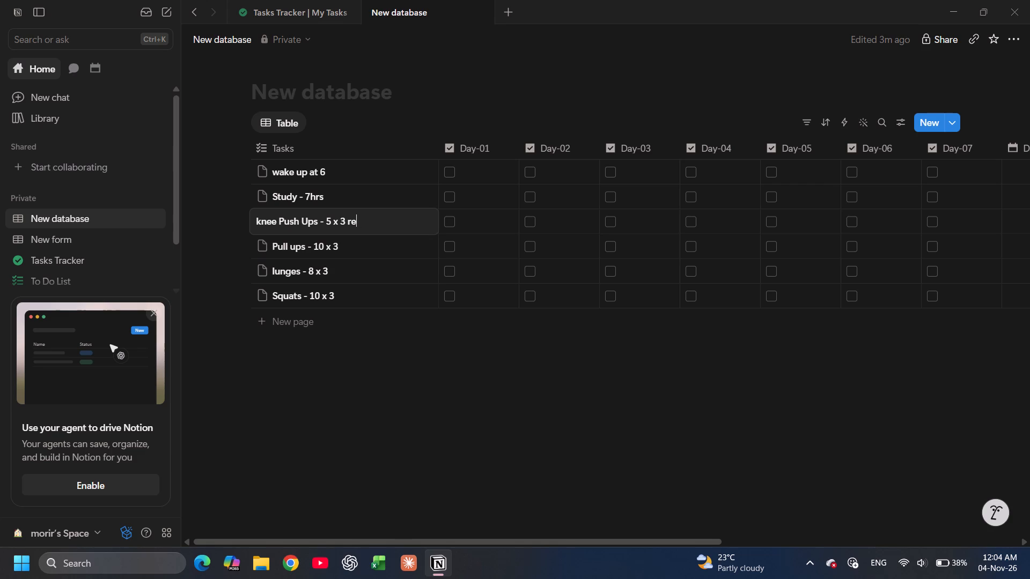
key(BackSpace)
key(BackSpace)
key(Left)
key(Left)
key(Left)
key(Left)
key(Left)
key(BackSpace)
text(10)
click(303, 314)
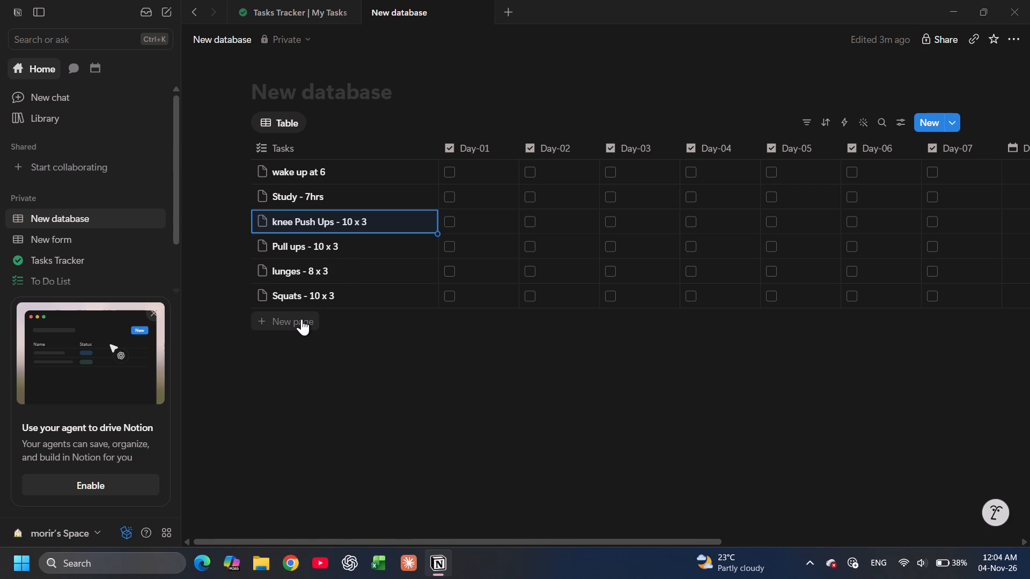
Add a new task row named "Gluets 10 x 3" below the squats task.
click(301, 319)
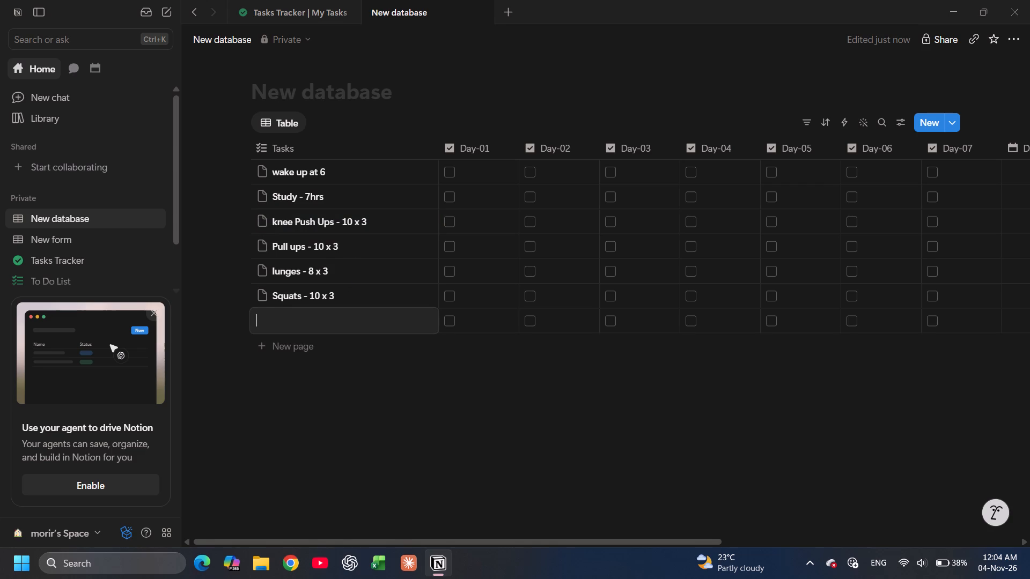
key(g)
text(lue)
key(t)
text(s)
key(space)
text(10)
key(space)
text(x 3)
key(Return)
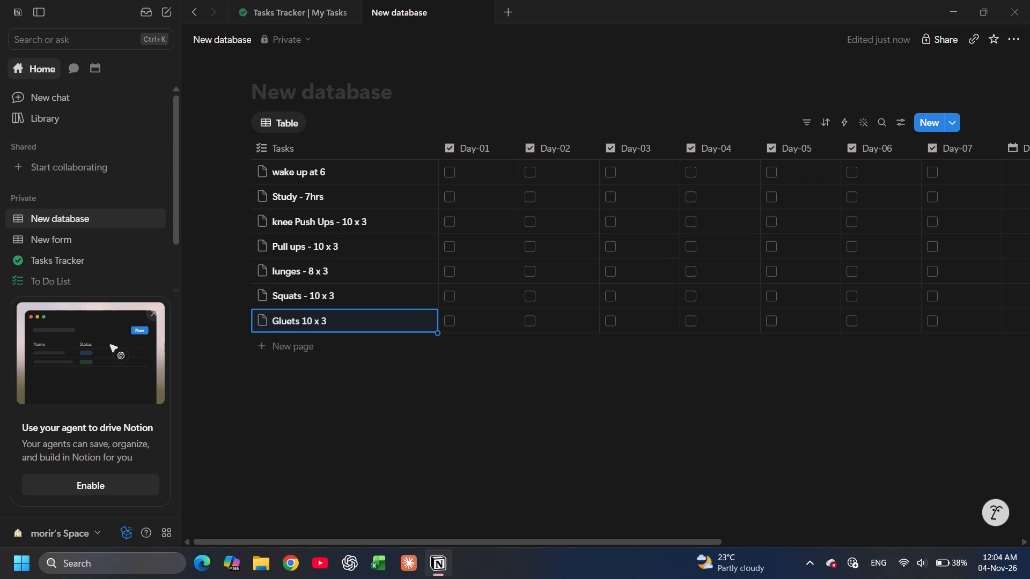
Add a new task row named "Plank 30sec x 3" below the "Gluets 10 x 3" task.
click(273, 351)
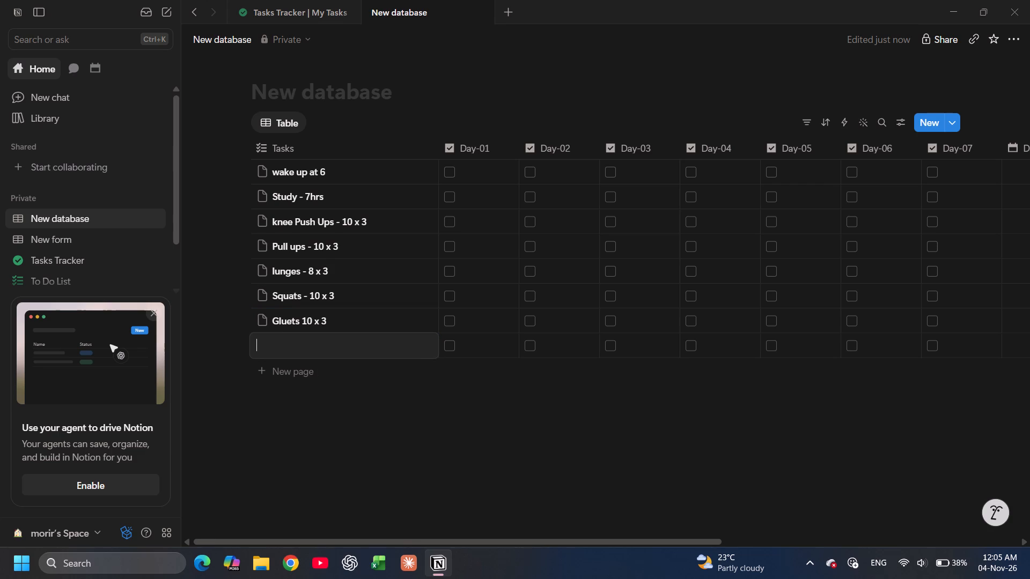
text(lank)
key(space)
text(30sec x 3)
click(466, 221)
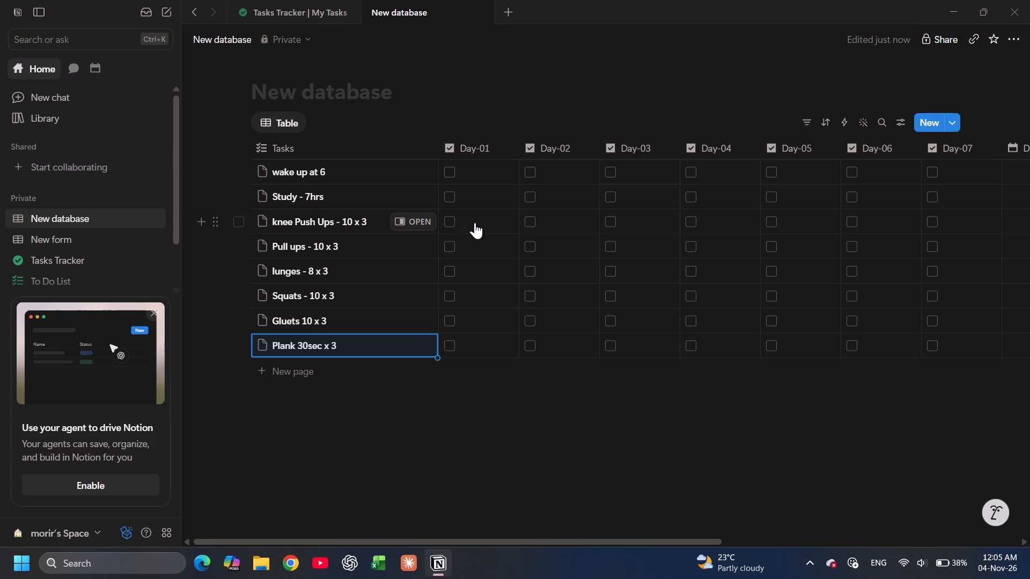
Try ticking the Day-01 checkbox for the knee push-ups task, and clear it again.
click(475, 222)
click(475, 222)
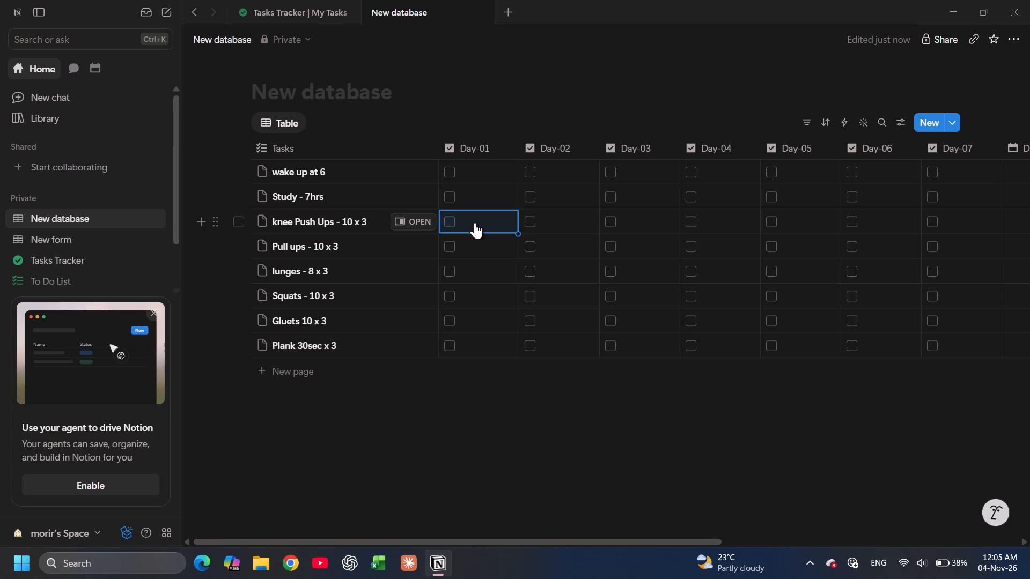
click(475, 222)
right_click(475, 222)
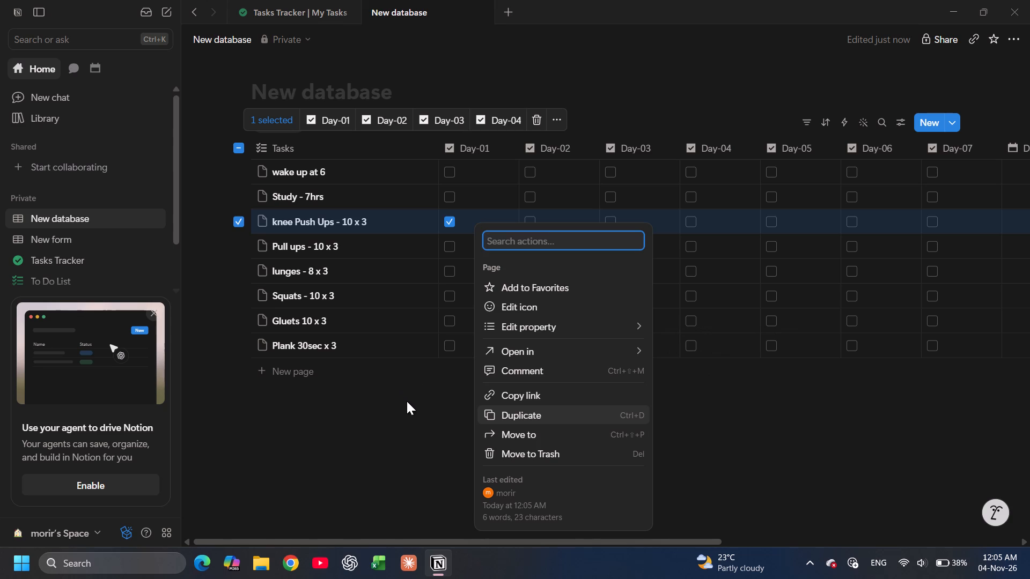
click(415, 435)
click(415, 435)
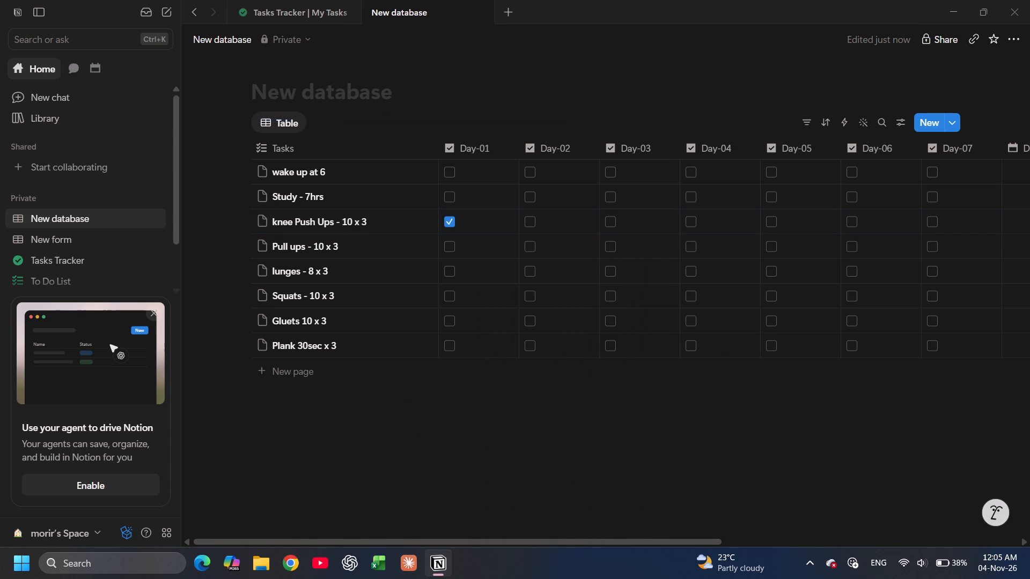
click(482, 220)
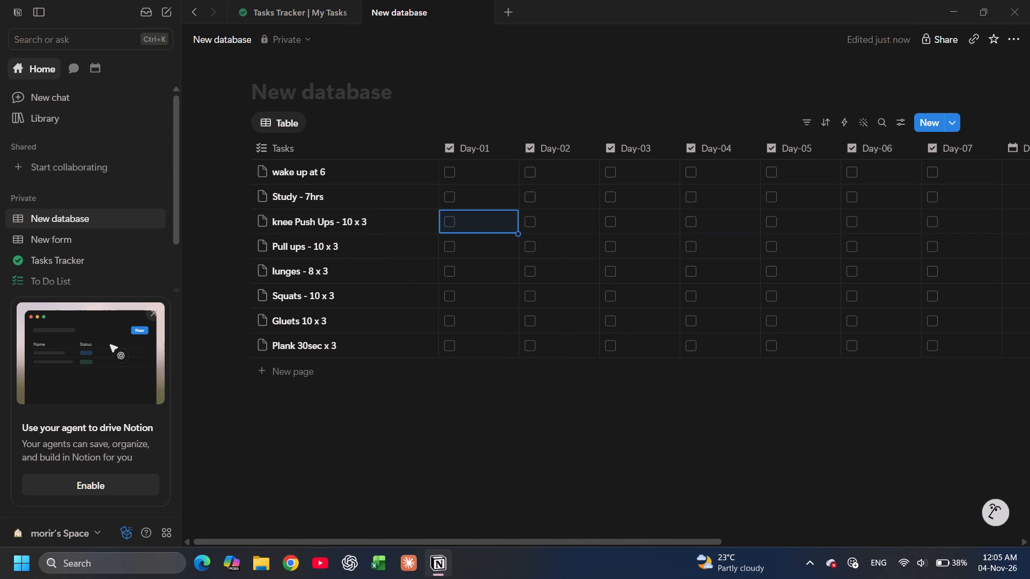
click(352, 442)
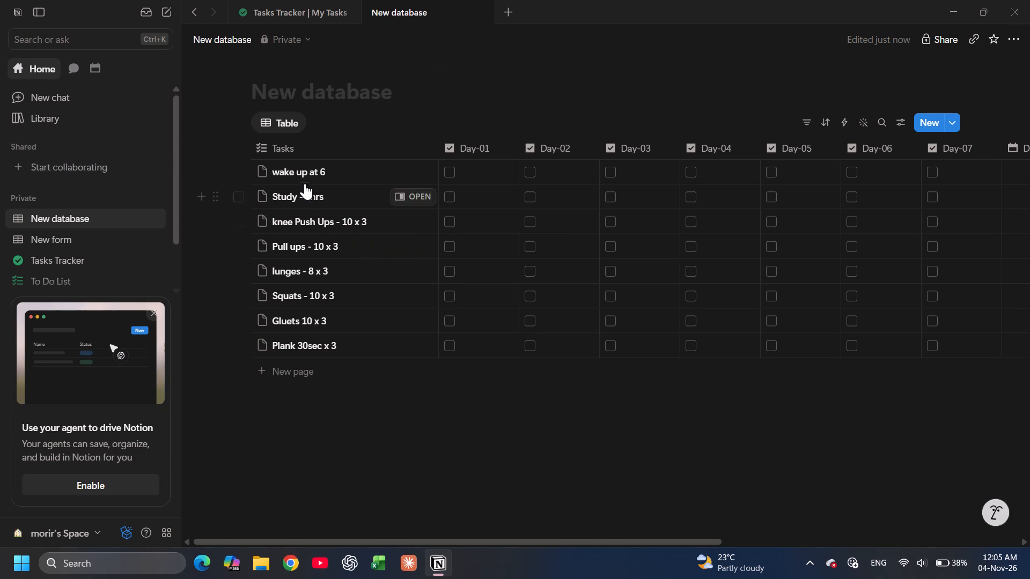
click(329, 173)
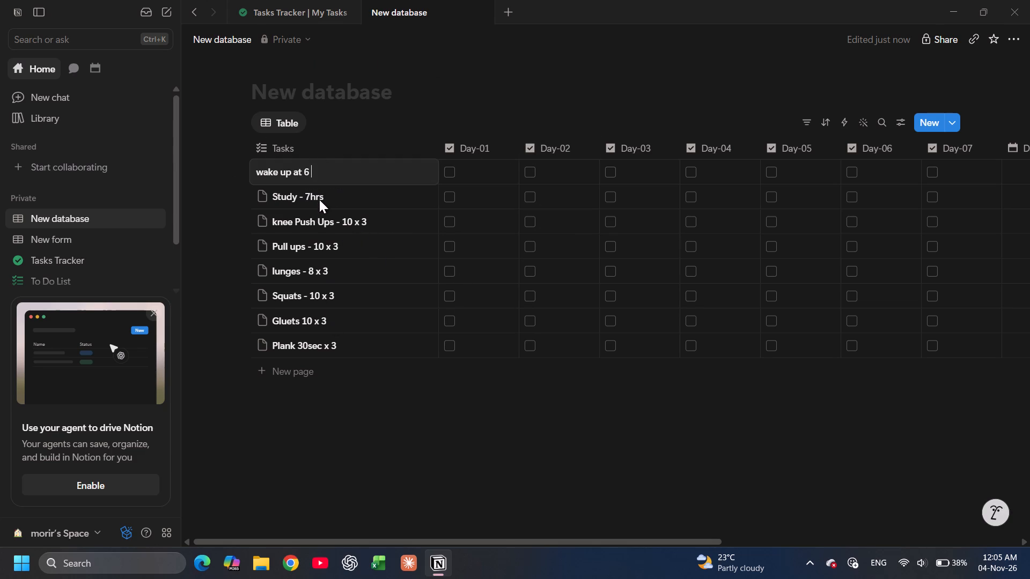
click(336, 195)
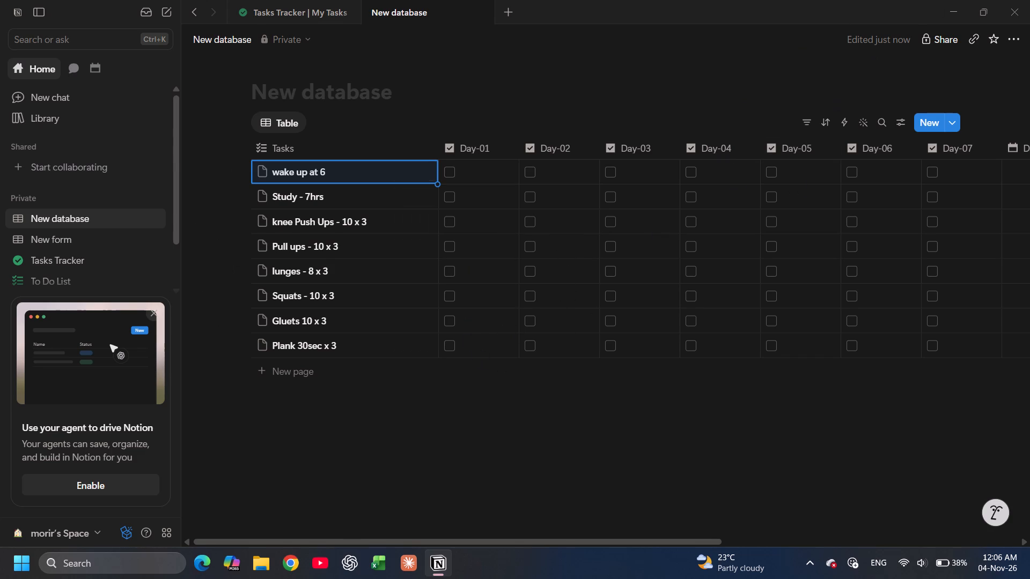
Add a new task row named "Reading" below the plank task.
click(305, 366)
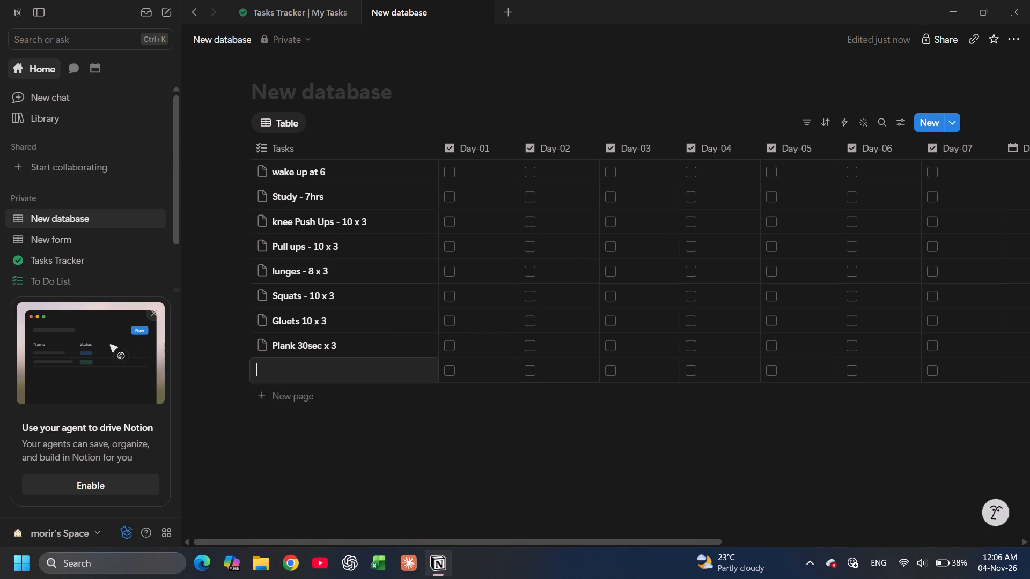
text(Read)
text(ing)
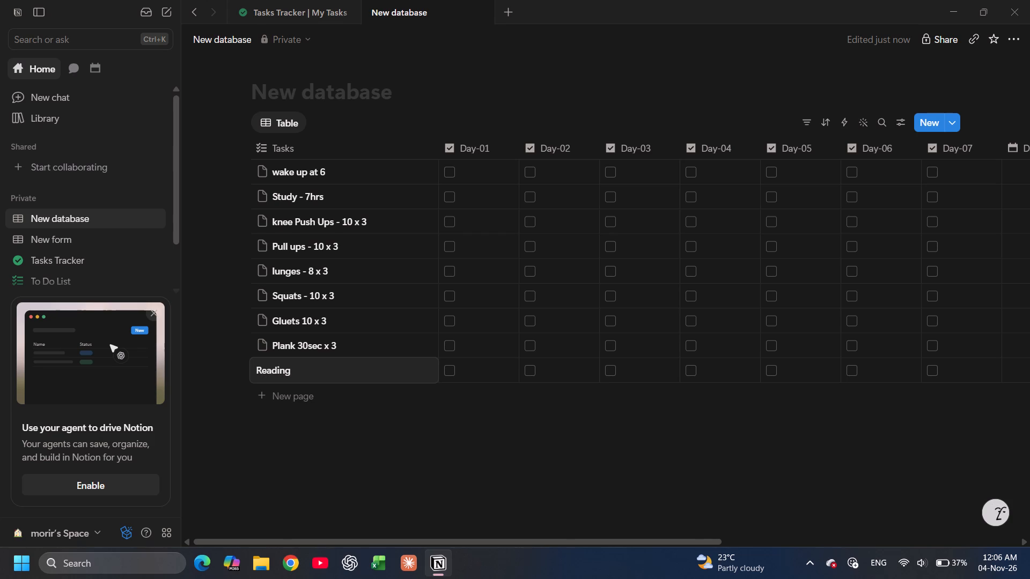
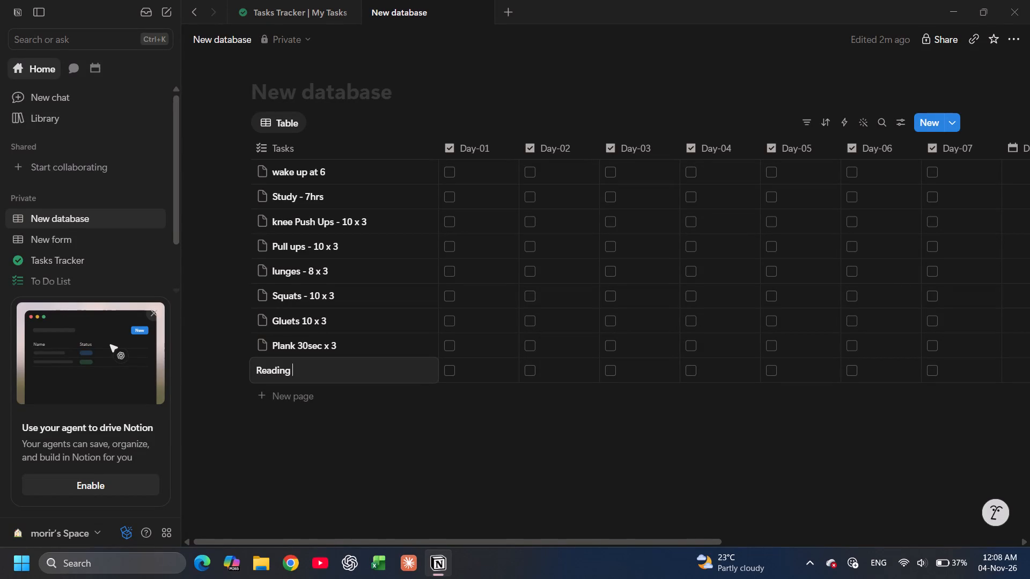
Complete the reading task's name as "Reading 10 min".
text(10 min)
key(space)
key(Return)
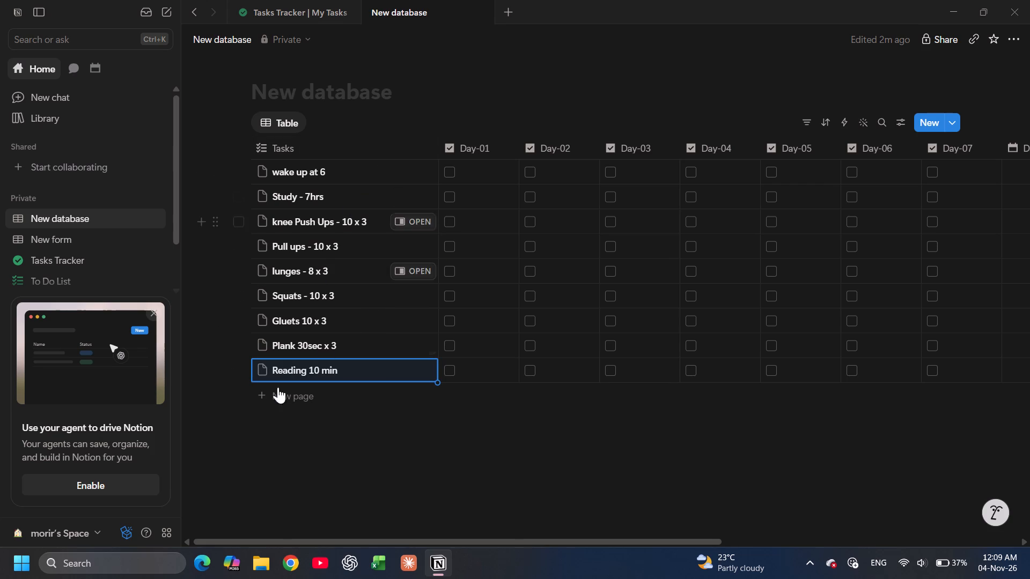
click(339, 411)
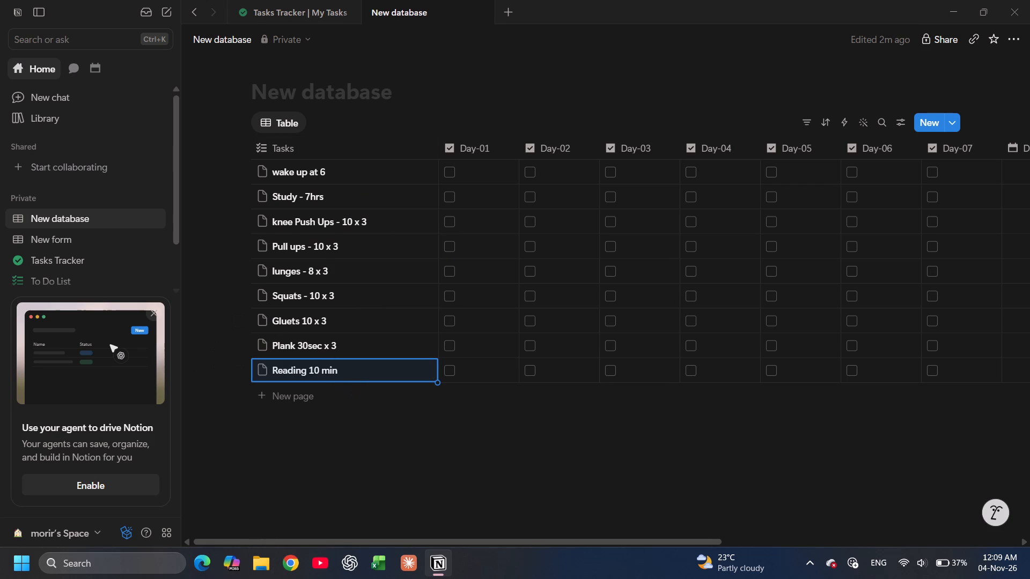
Title the untitled database "WEEKLY TRACKER".
click(333, 91)
key(space)
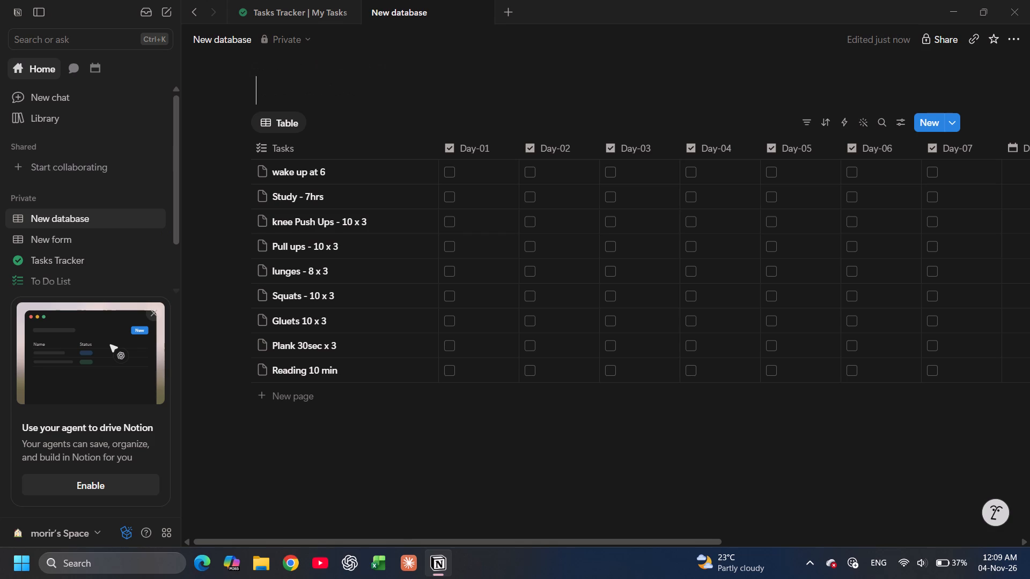
text(Wee)
key(BackSpace)
key(BackSpace)
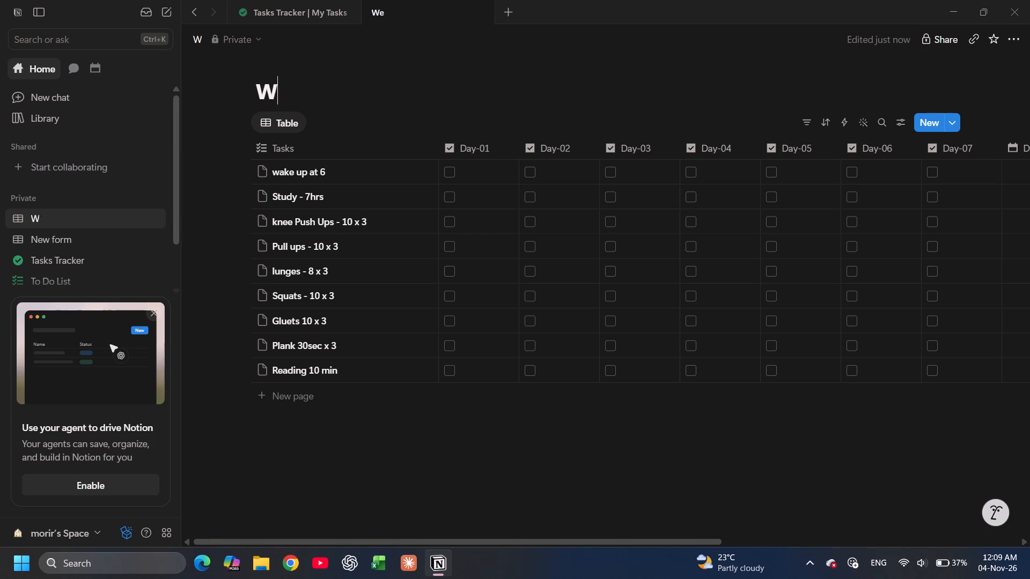
key(BackSpace)
text(WEEKL)
key(space)
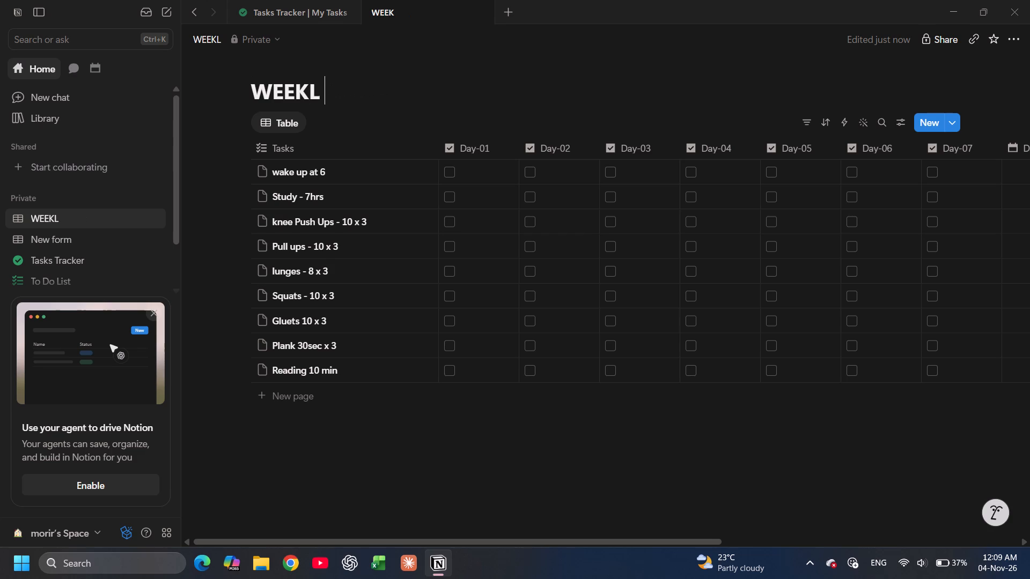
text(TRACKER)
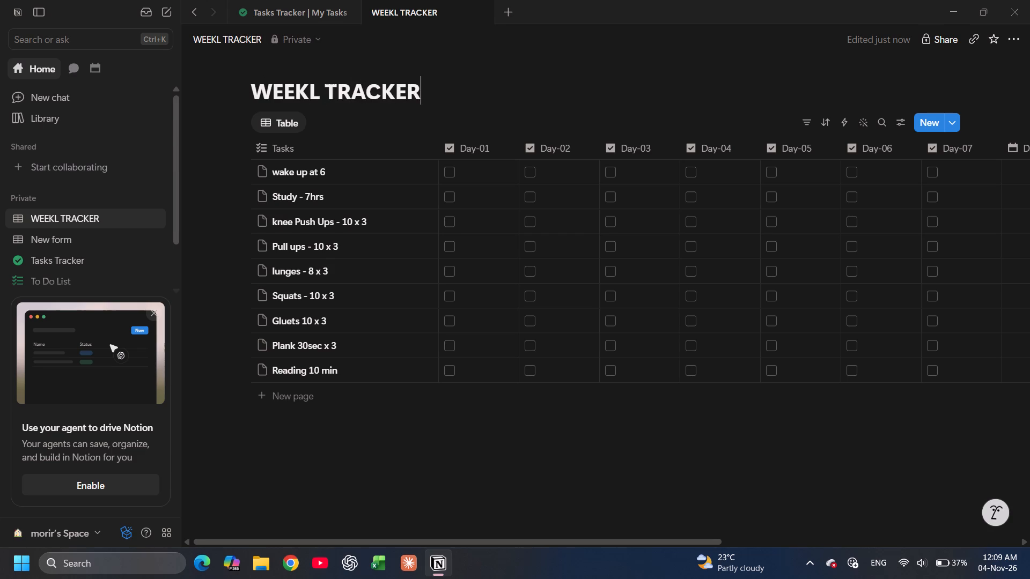
key(Left)
key(Left)
key(Left)
key(Left)
key(Left)
key(Left)
key(Left)
key(Left)
key(y)
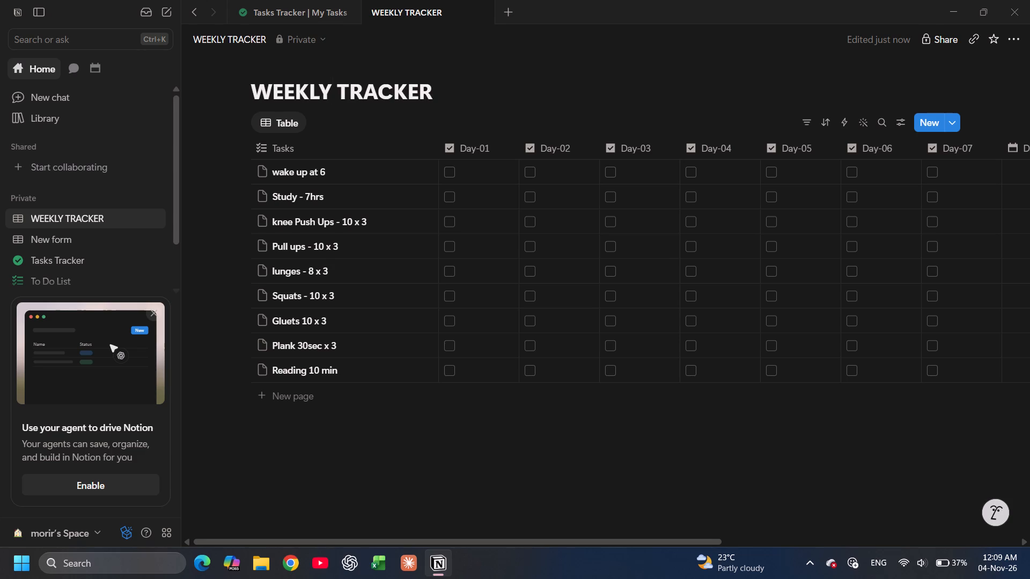
key(Return)
click(207, 116)
Add an icon to the WEEKLY TRACKER database title and open the emoji choices for it.
drag(239, 151, 236, 87)
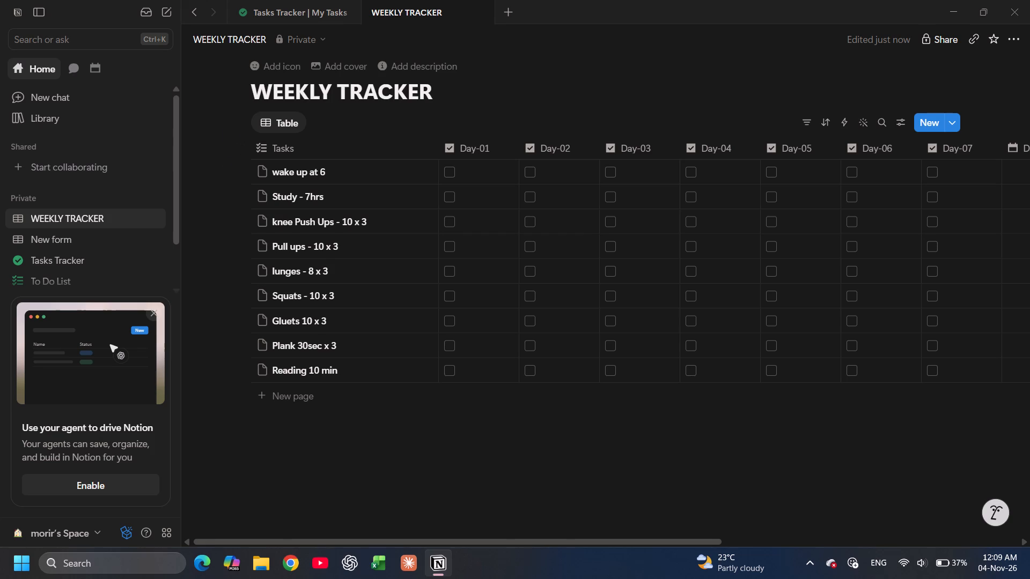
drag(236, 87, 273, 65)
click(273, 65)
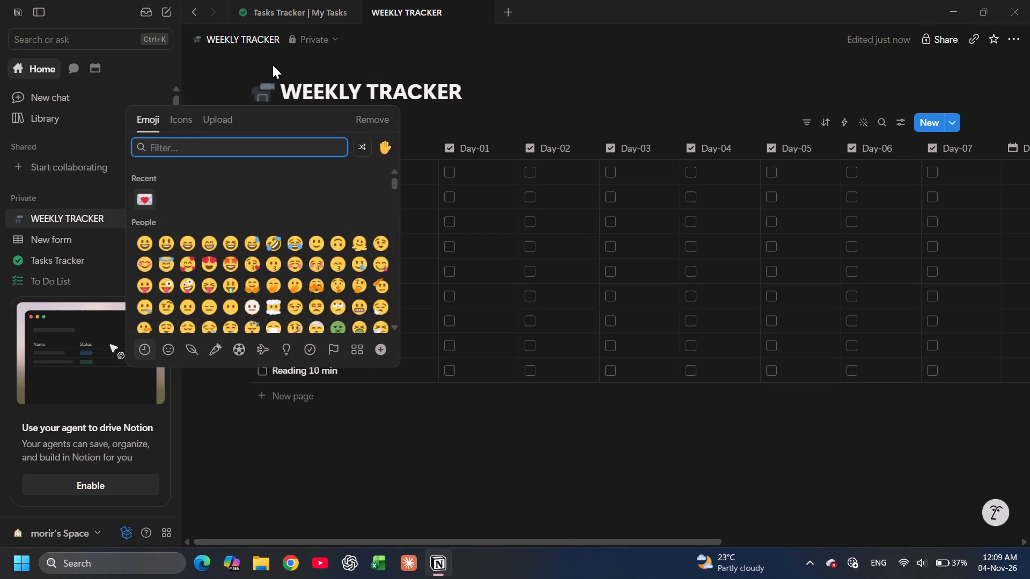
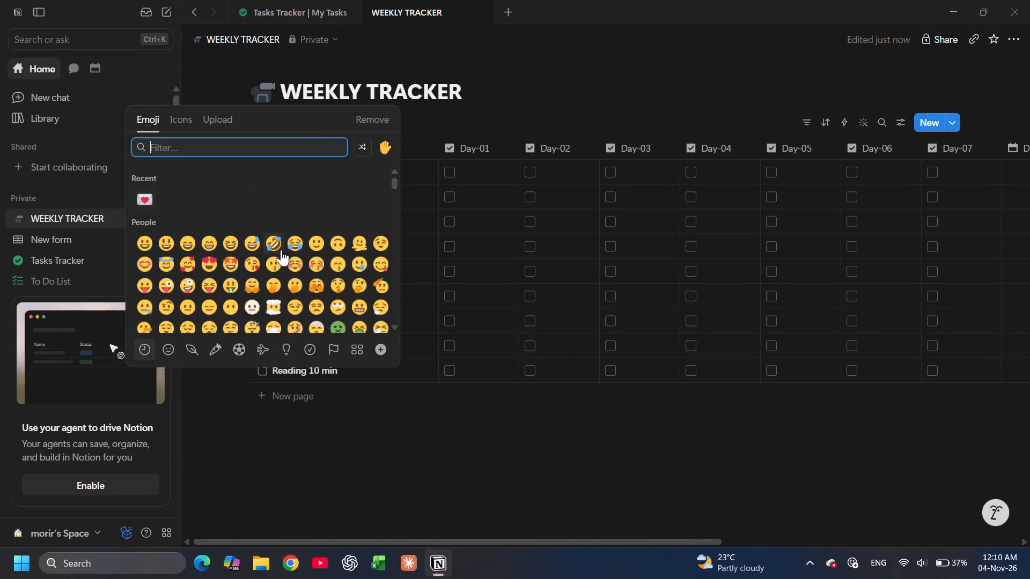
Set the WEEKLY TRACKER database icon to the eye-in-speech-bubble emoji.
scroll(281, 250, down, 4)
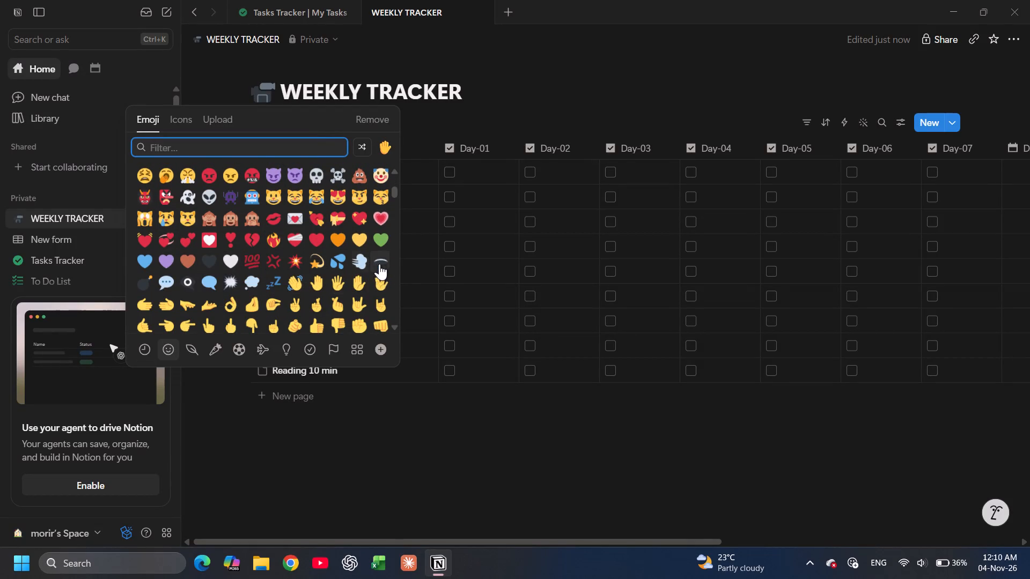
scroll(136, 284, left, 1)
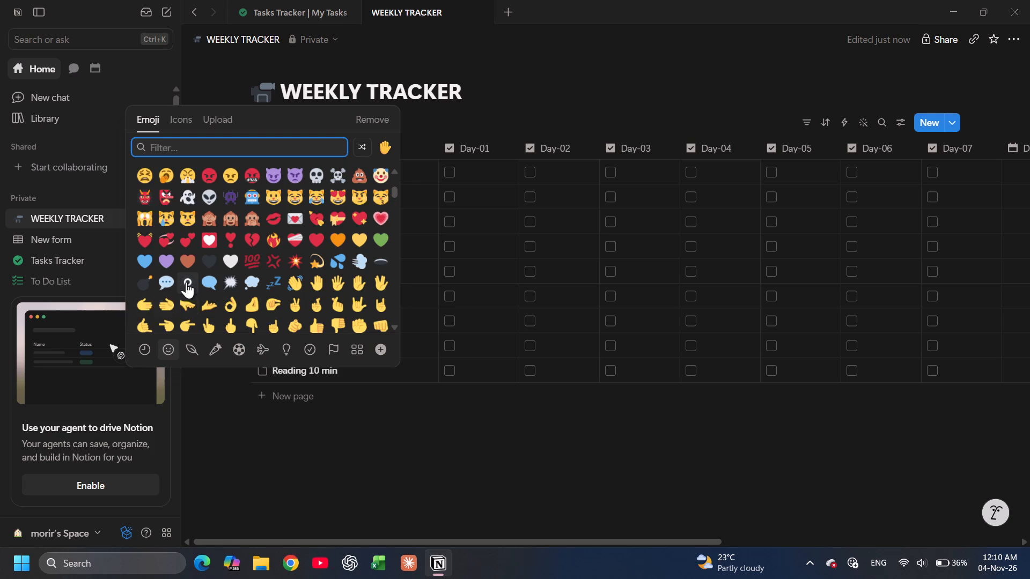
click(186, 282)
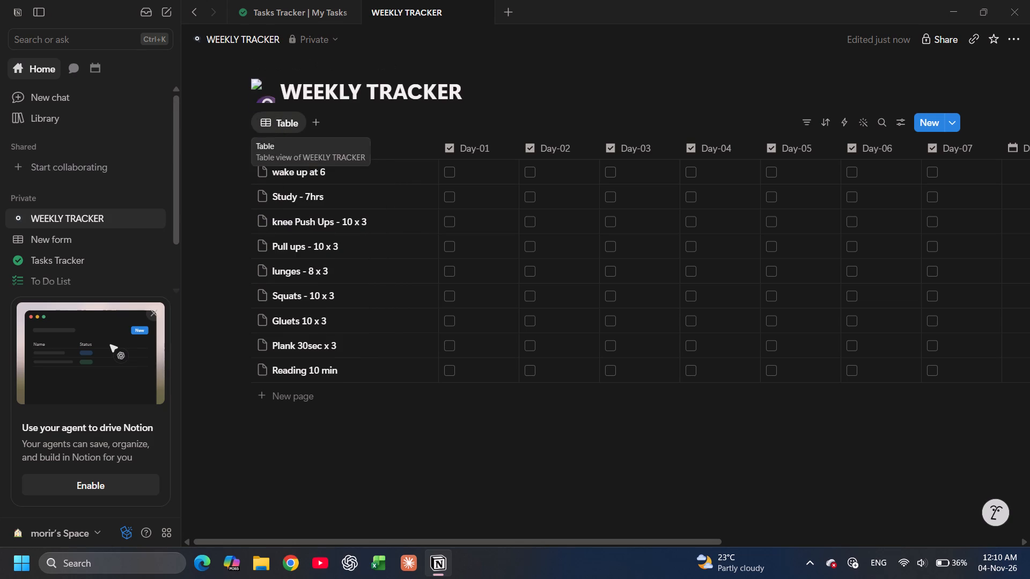
Change the WEEKLY TRACKER database icon to the red cross mark from the Symbols emojis.
click(267, 86)
scroll(239, 106, left, 1)
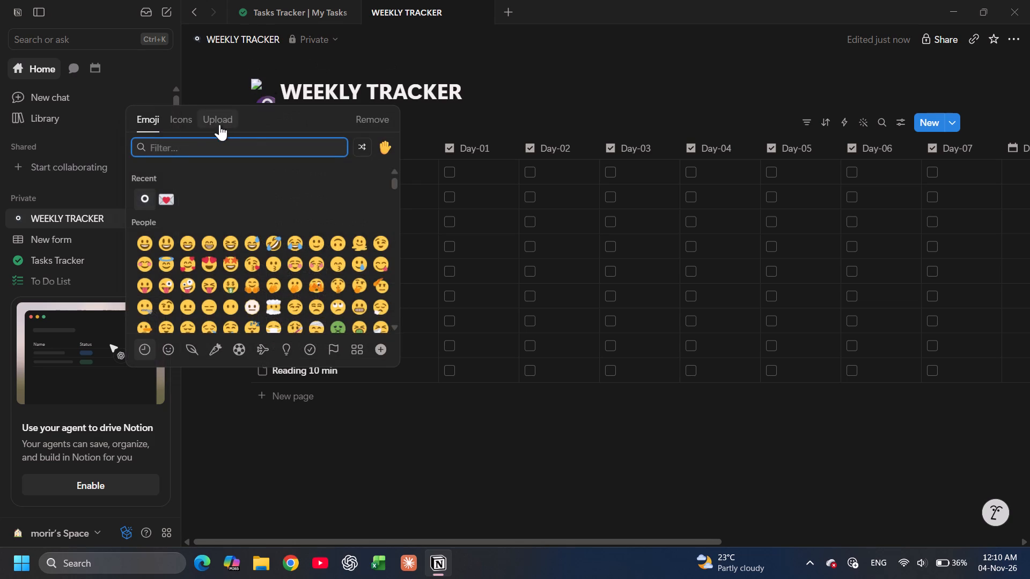
scroll(219, 124, left, 1)
scroll(185, 120, up, 1)
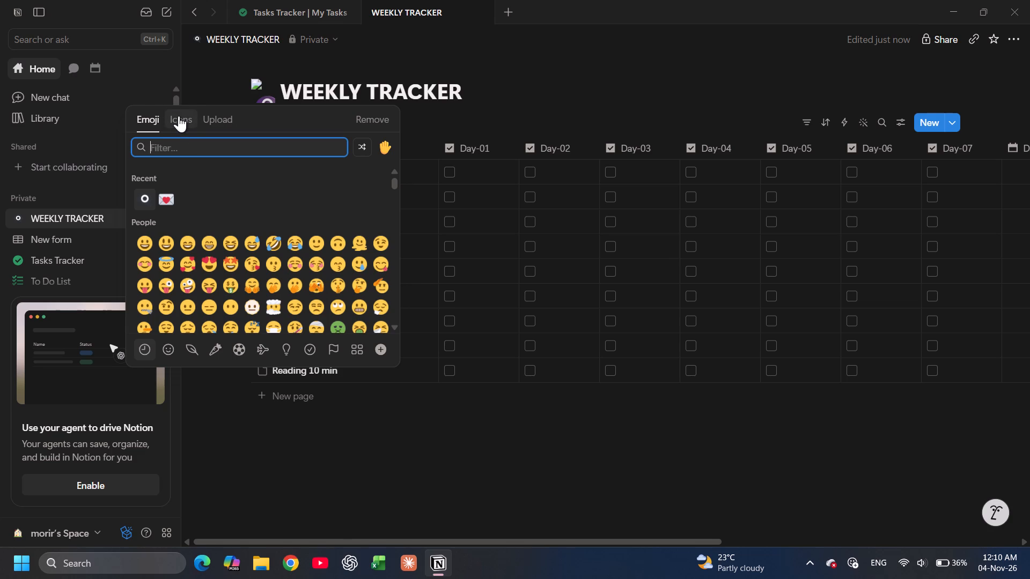
click(179, 116)
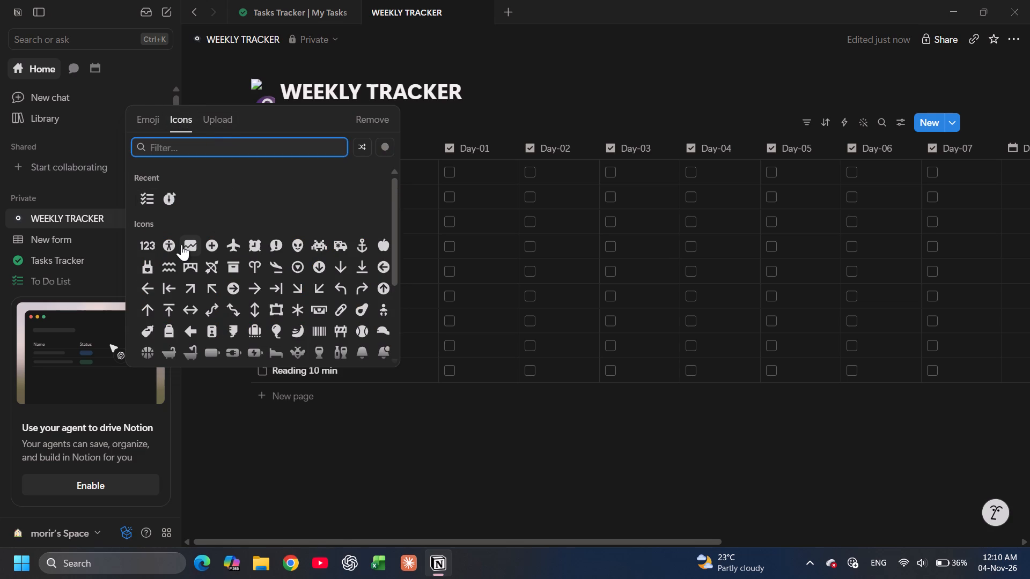
click(152, 124)
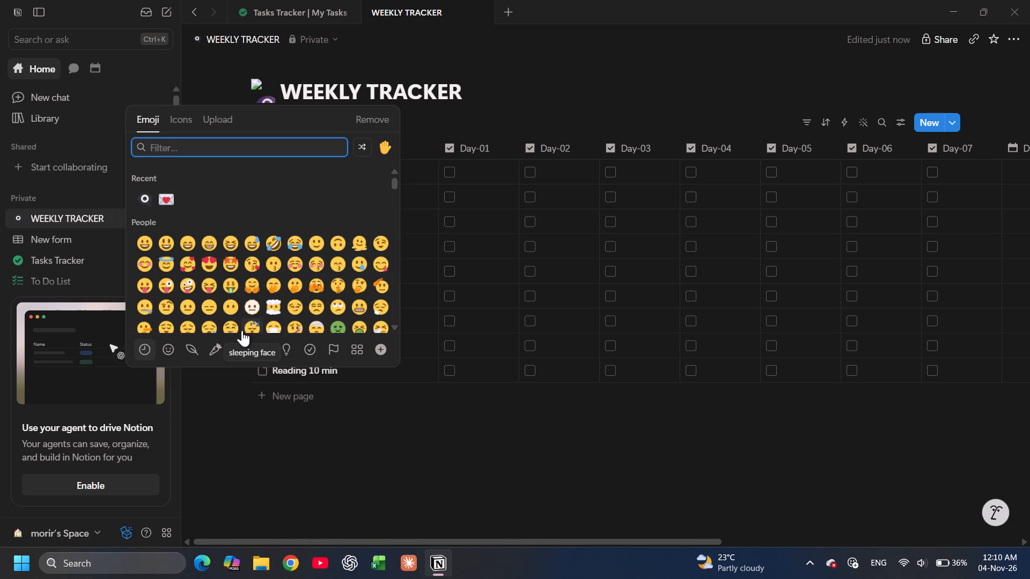
click(355, 351)
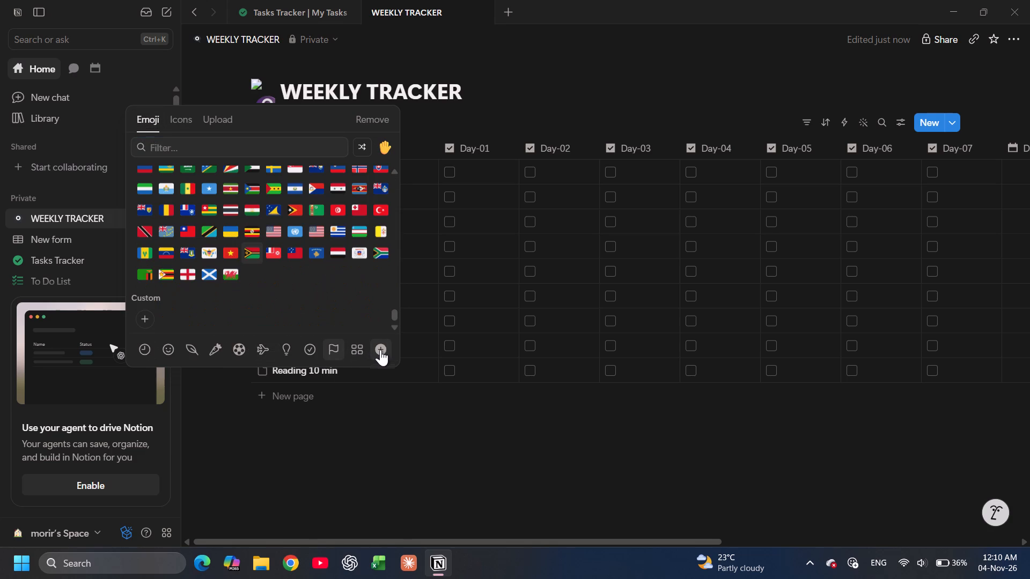
click(380, 350)
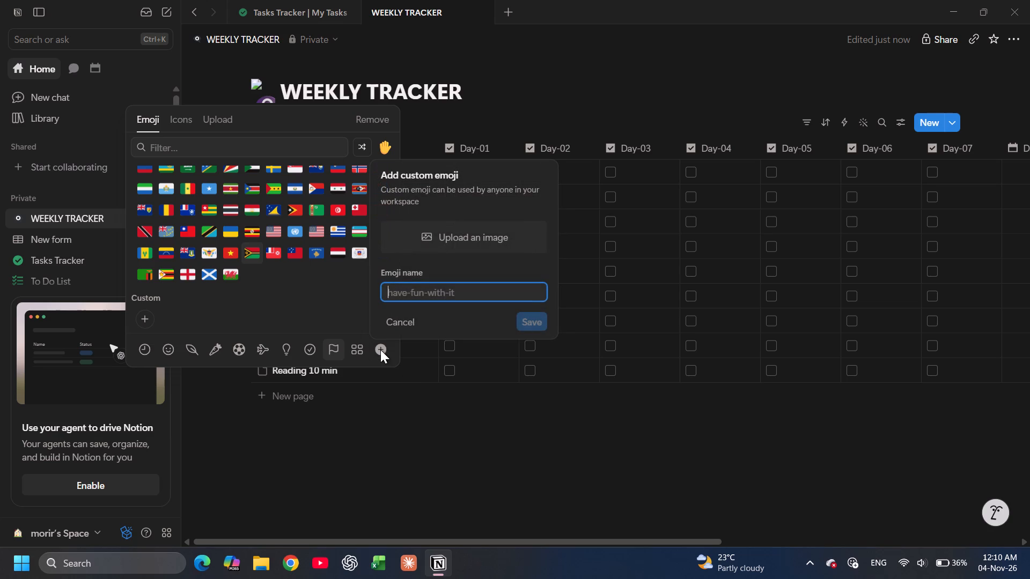
click(310, 345)
click(310, 345)
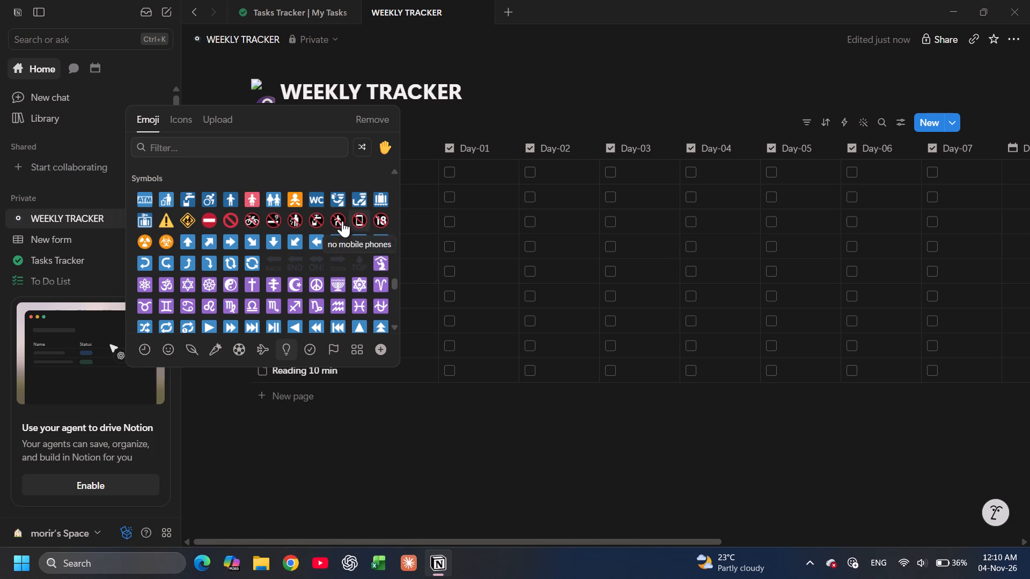
scroll(339, 222, down, 1)
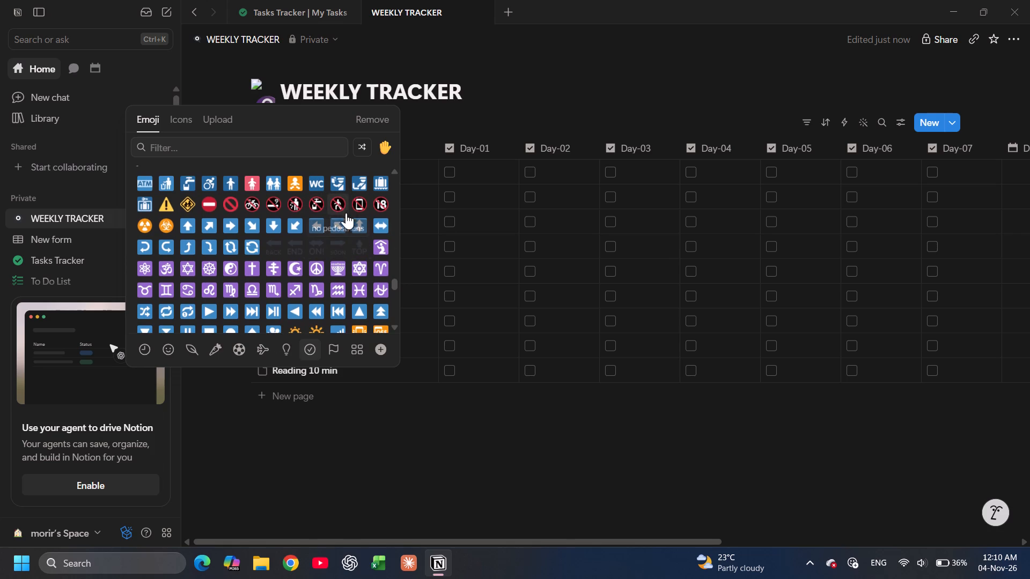
scroll(285, 251, down, 1)
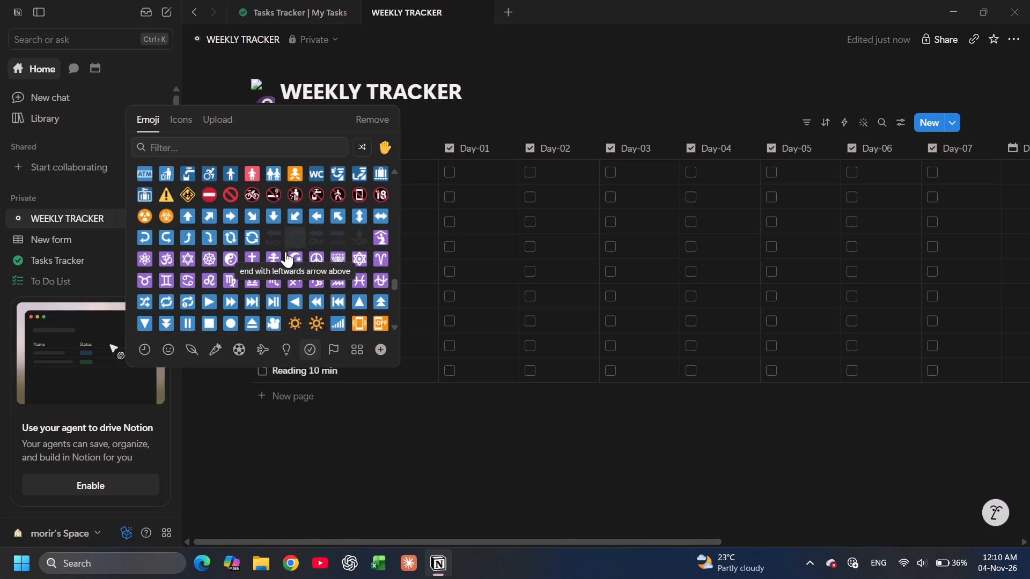
scroll(285, 251, down, 1)
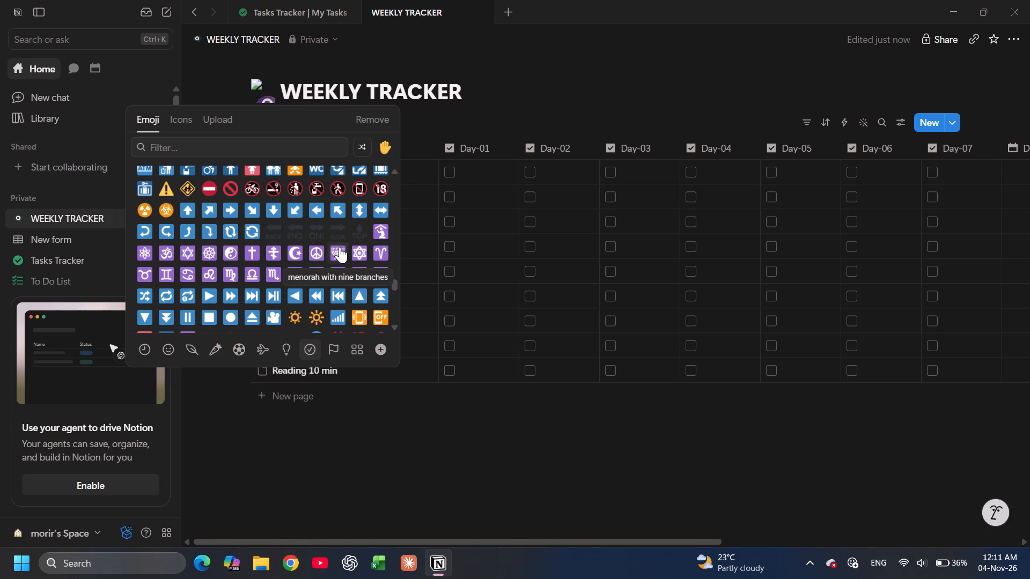
scroll(340, 247, down, 1)
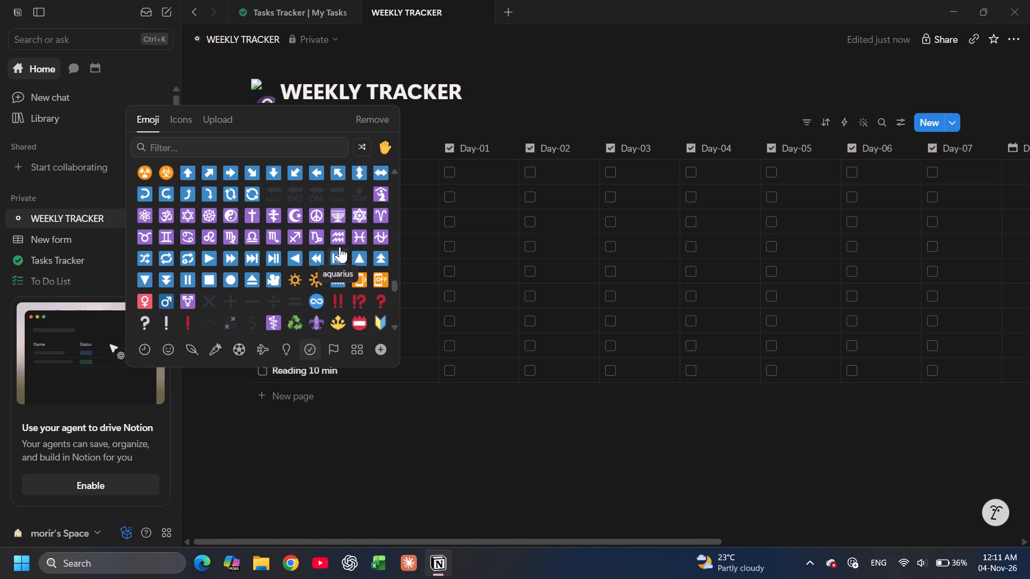
scroll(340, 247, down, 2)
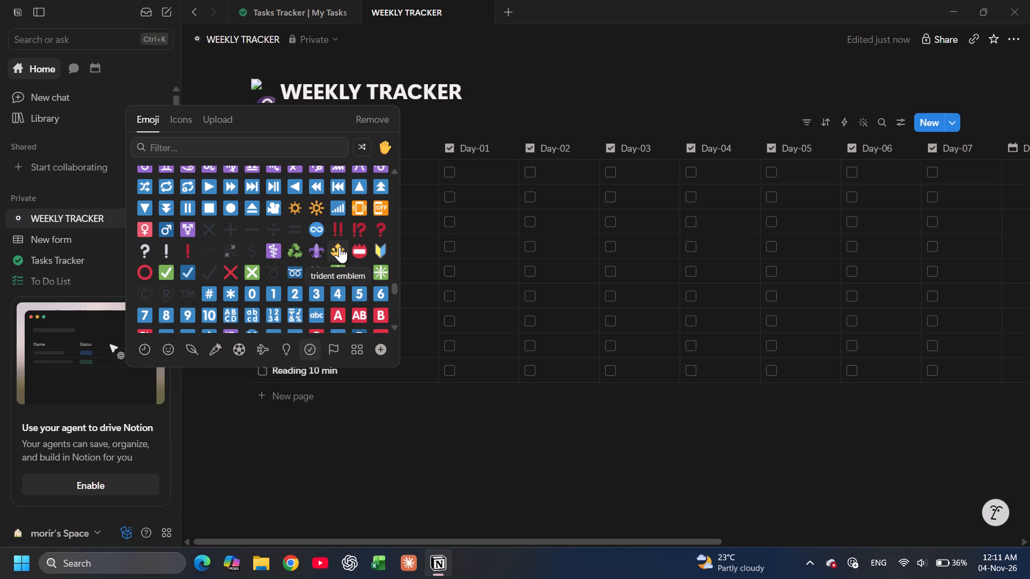
scroll(340, 247, down, 1)
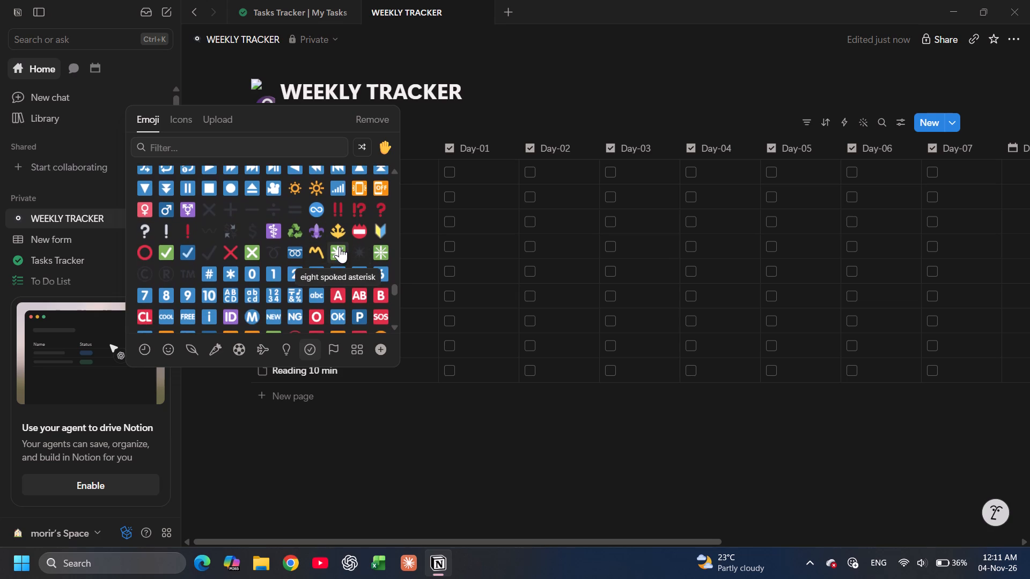
scroll(340, 247, down, 1)
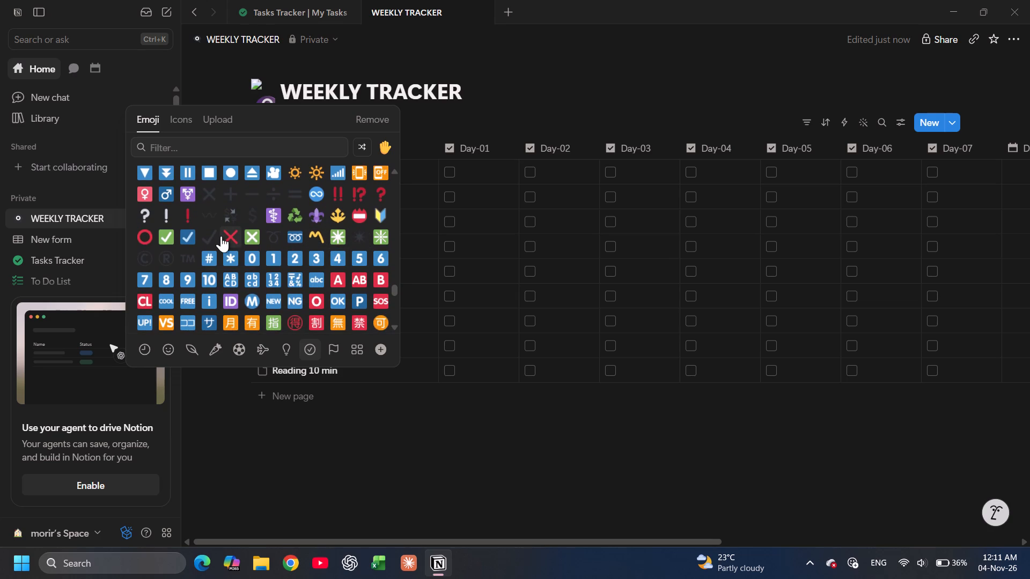
click(221, 236)
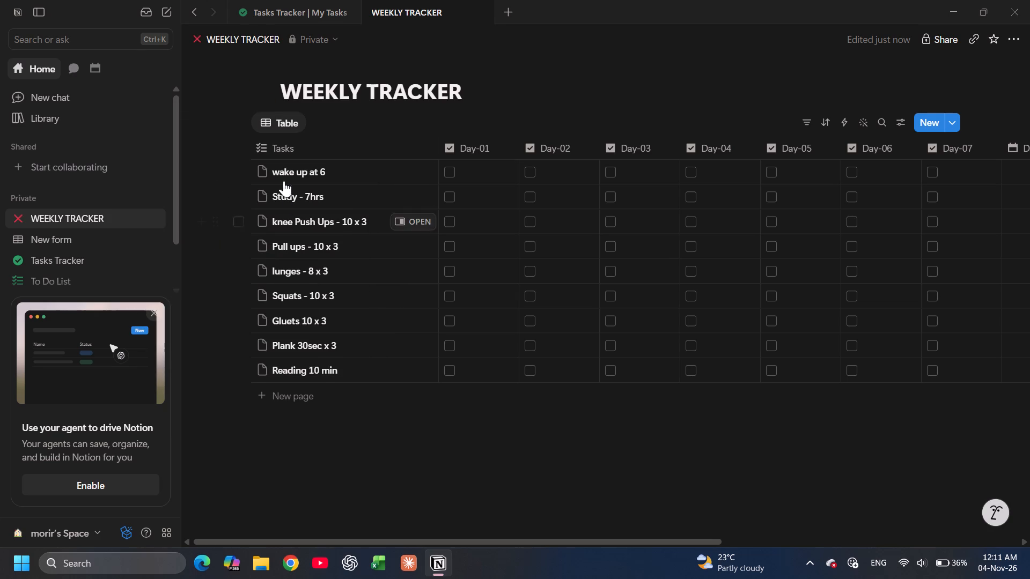
click(220, 138)
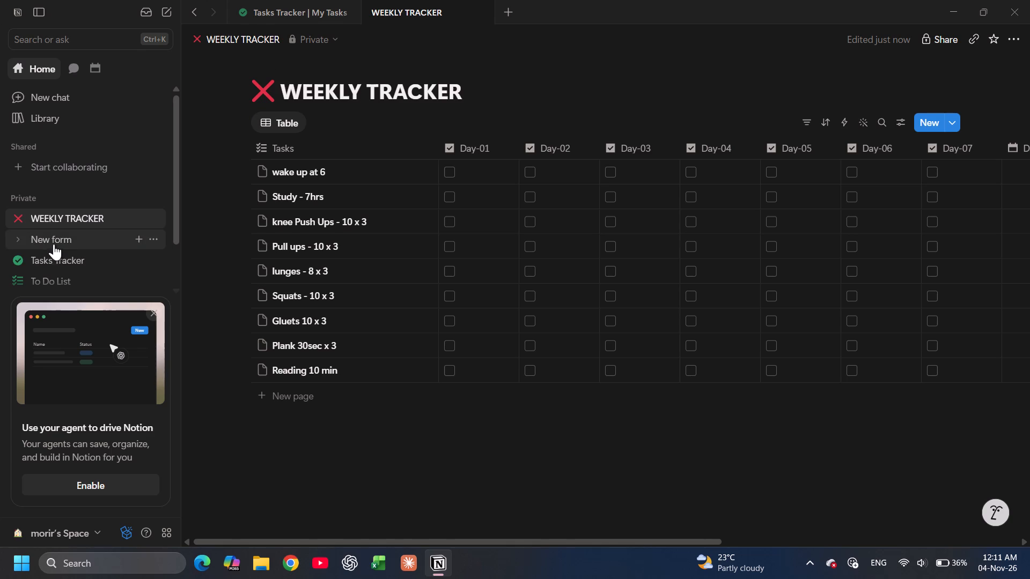
Move the "New form" database to Trash.
click(150, 236)
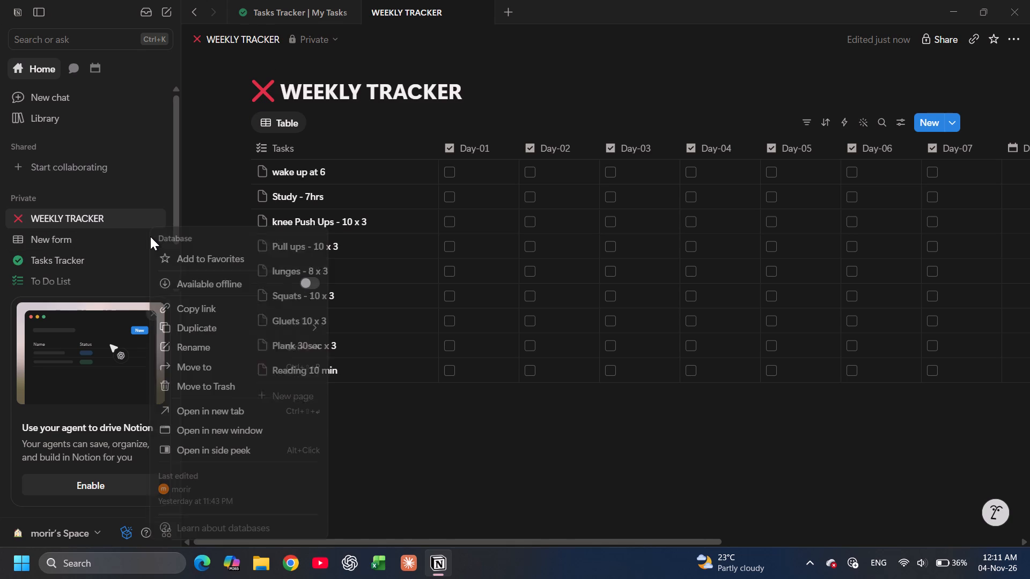
click(246, 389)
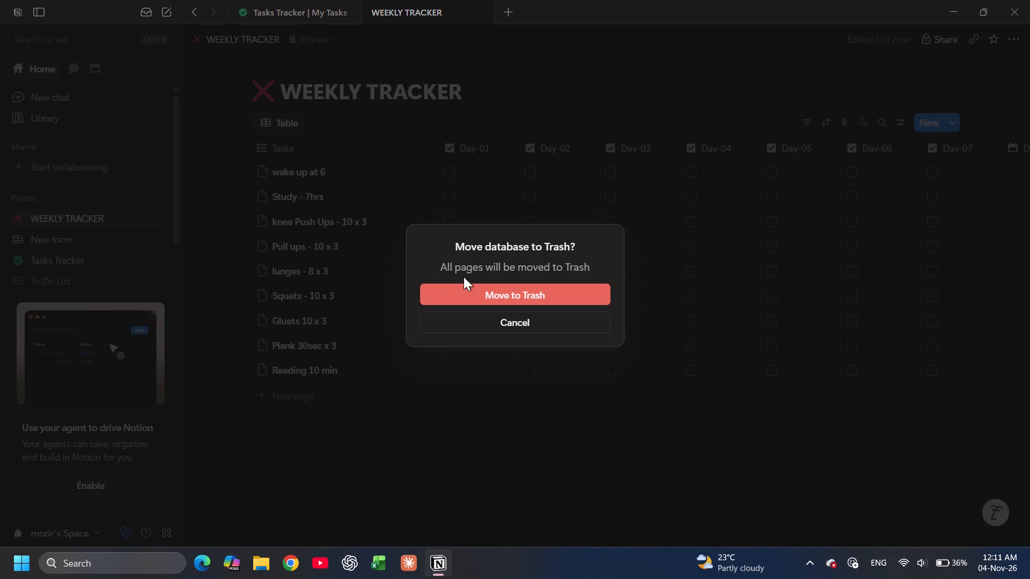
click(465, 293)
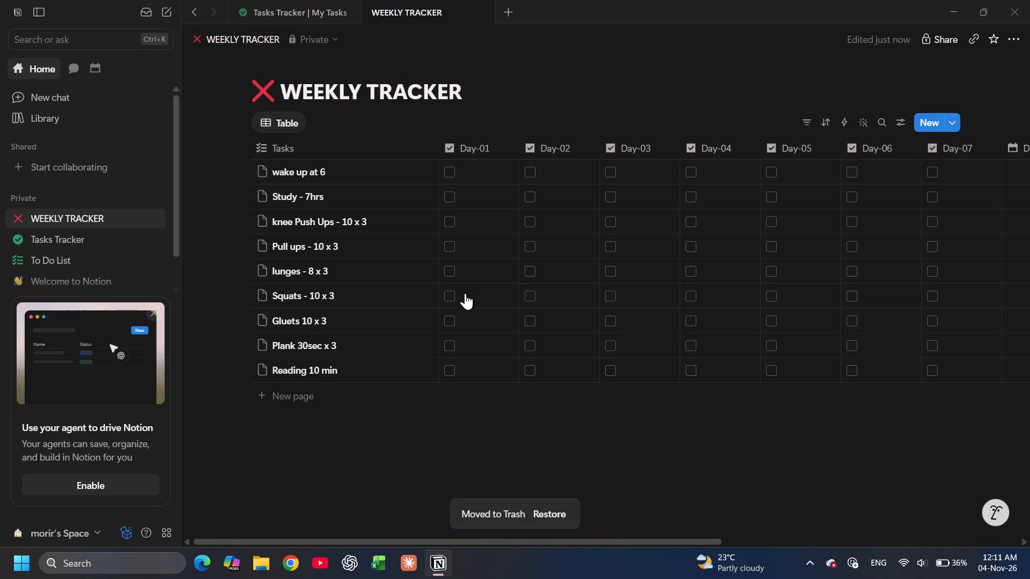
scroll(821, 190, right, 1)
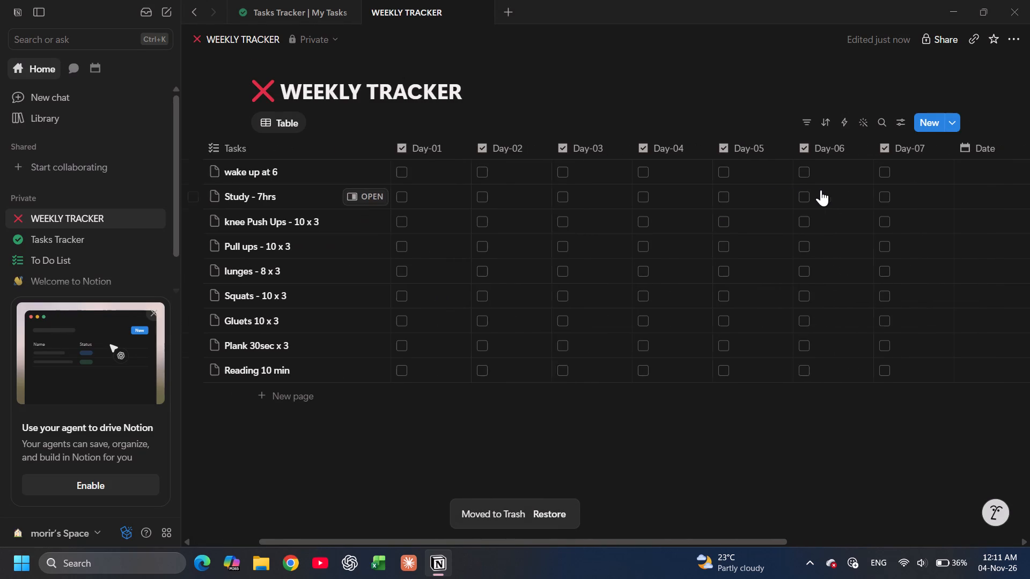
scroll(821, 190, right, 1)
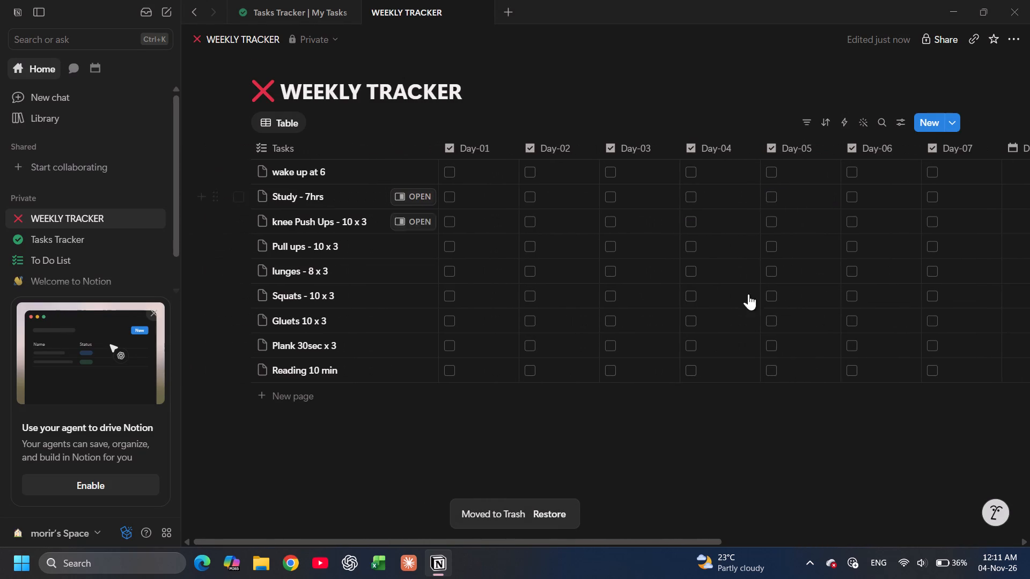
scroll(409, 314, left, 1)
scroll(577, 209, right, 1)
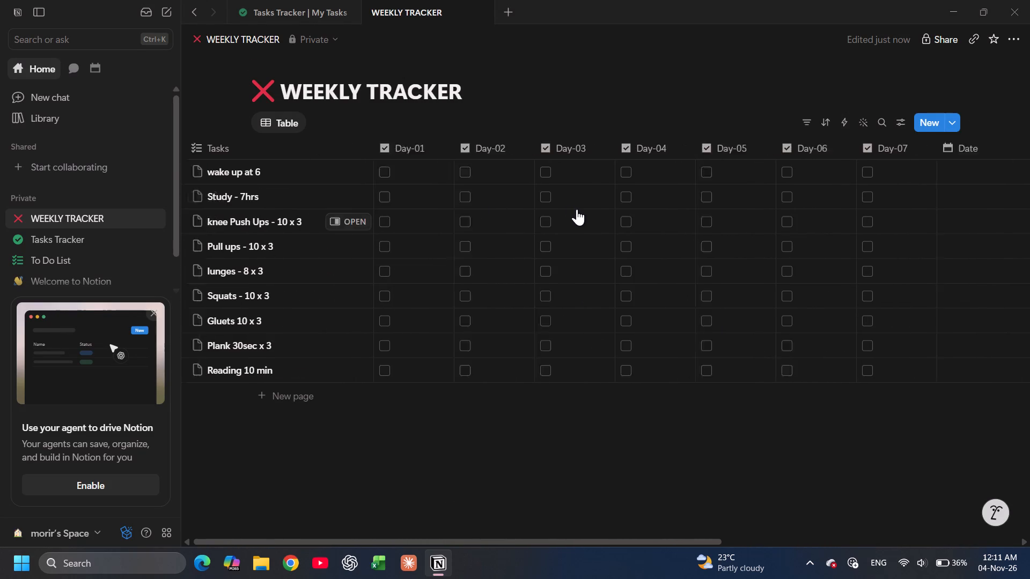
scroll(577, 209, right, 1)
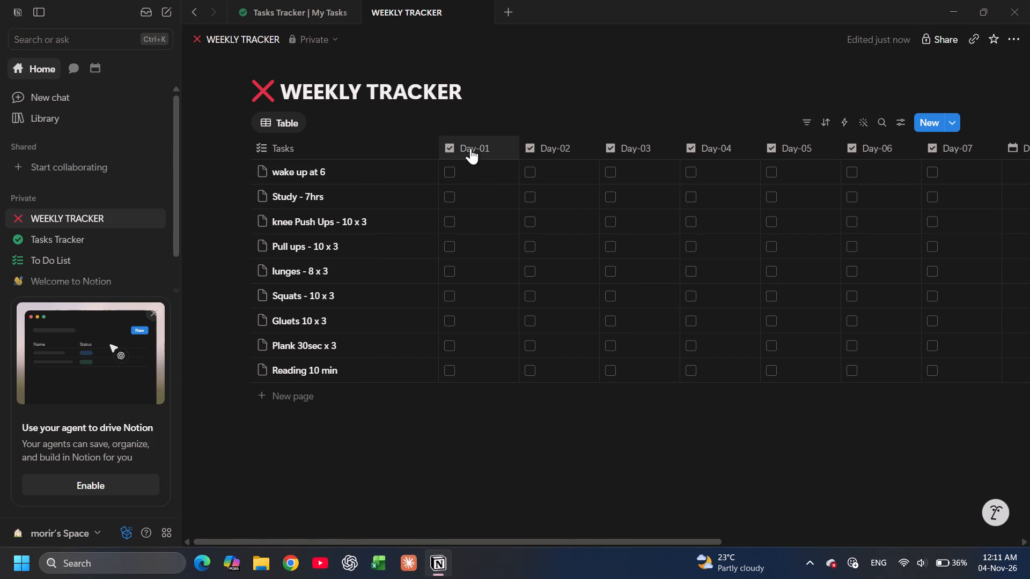
Rename the Day-01 column by adding 04 after its name, with several spaces in between.
click(503, 145)
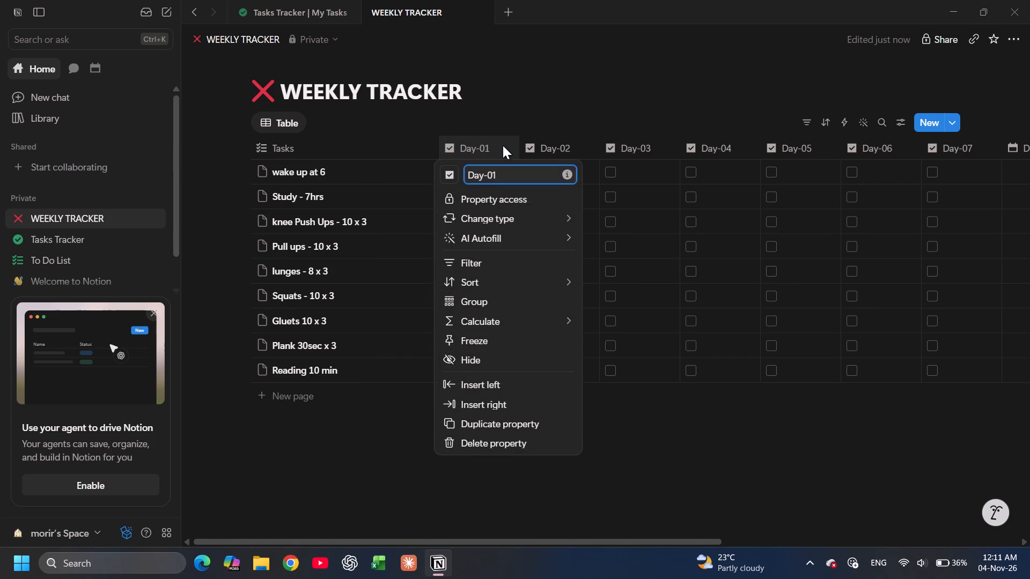
key(space)
text(04)
key(Left)
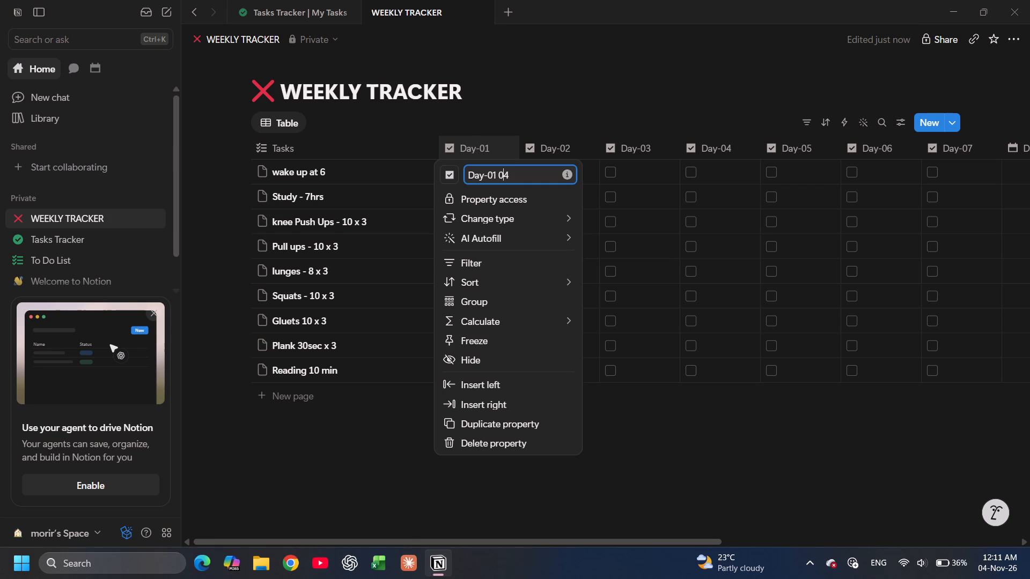
key(Left)
key(space)
key(space)
key(space)
key(space)
key(space)
key(space)
click(575, 142)
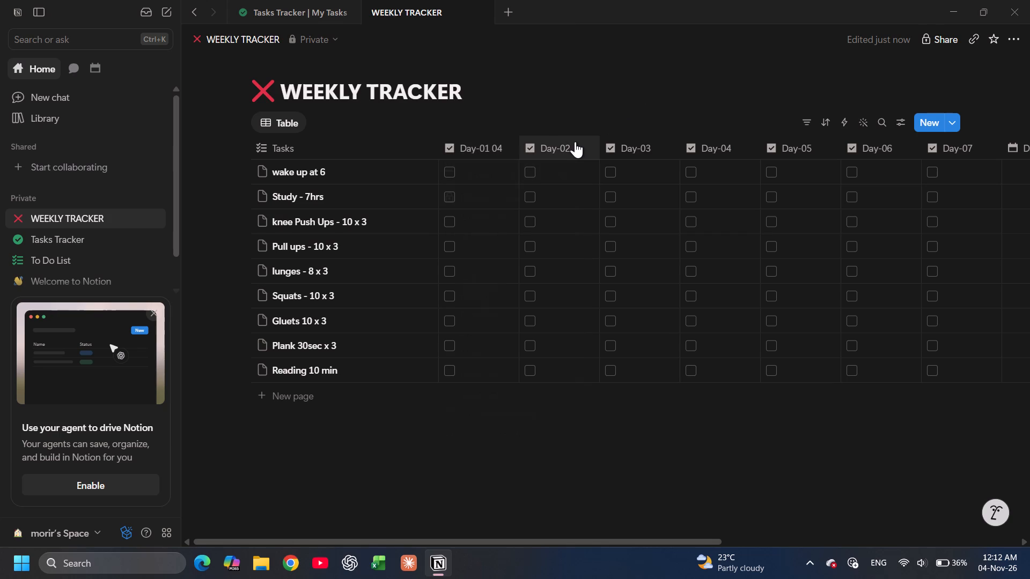
Rename the Day-02 column by adding 05 after its name, with several spaces in between.
click(575, 142)
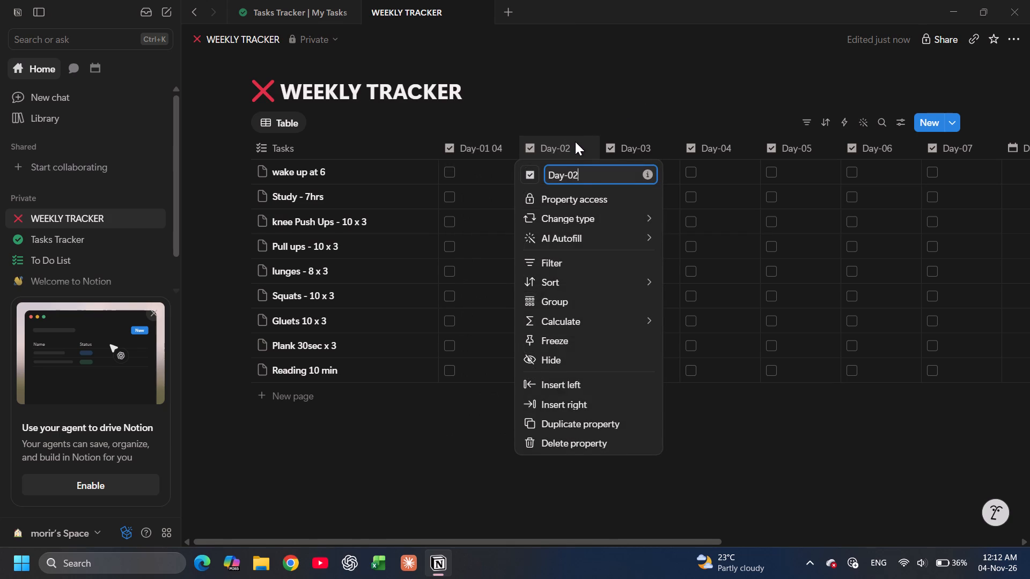
key(space)
key(space)
key(space)
key(space)
key(space)
key(0)
key(5)
click(656, 140)
Rename the Day-03 column by adding 06 after its name, with several spaces in between.
click(656, 140)
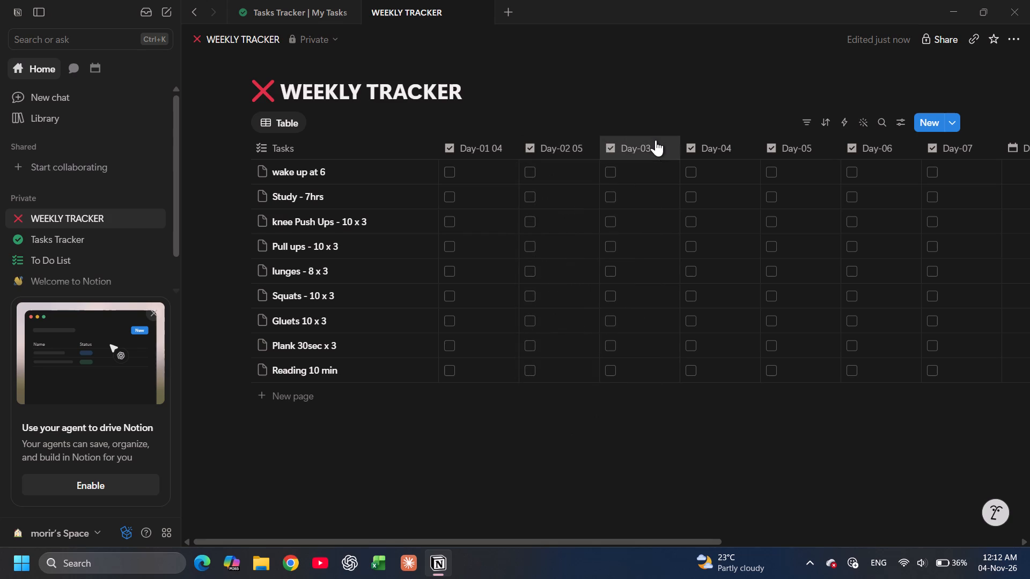
key(space)
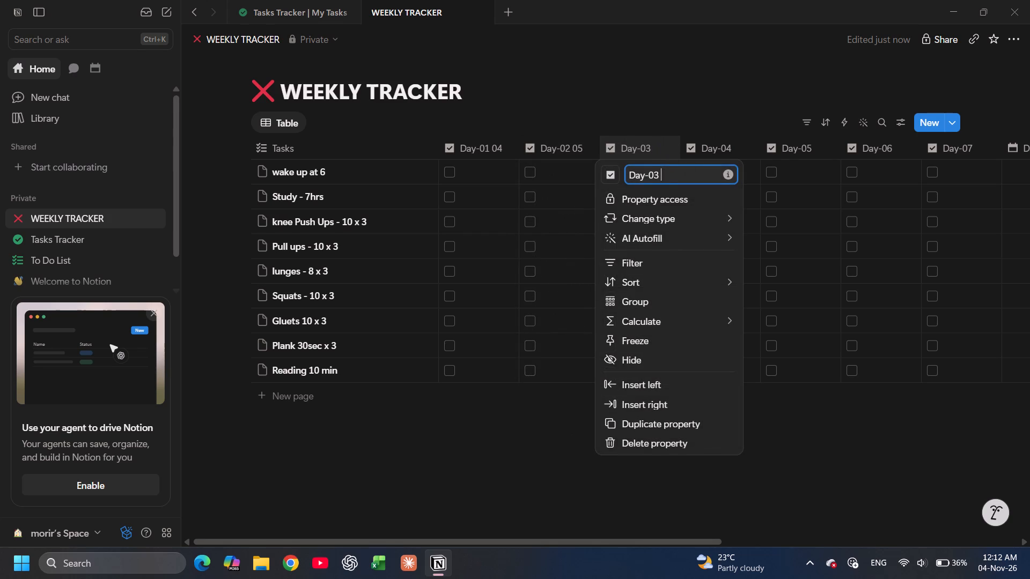
key(space)
key(space)
key(space)
key(space)
key(space)
key(space)
key(space)
text(06)
click(742, 148)
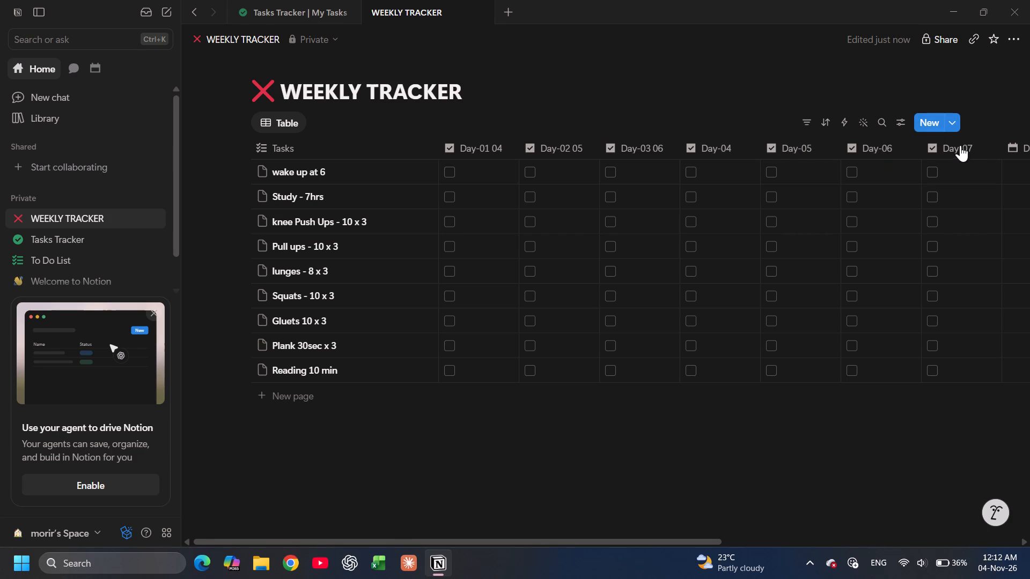
Consult the November 2026 dates in the system calendar and delete the Day-06 and Day-07 columns from WEEKLY TRACKER.
click(996, 563)
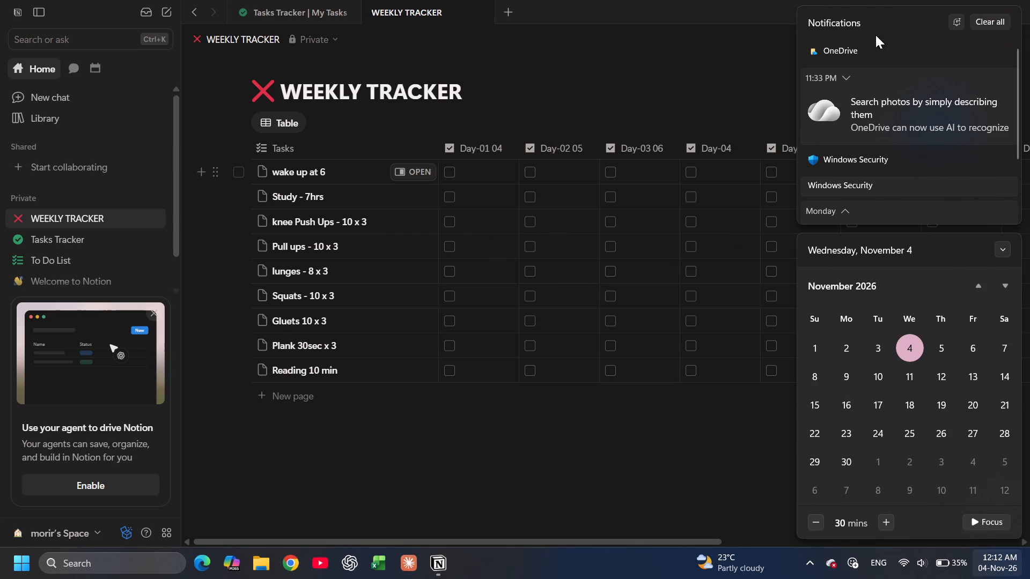
click(726, 96)
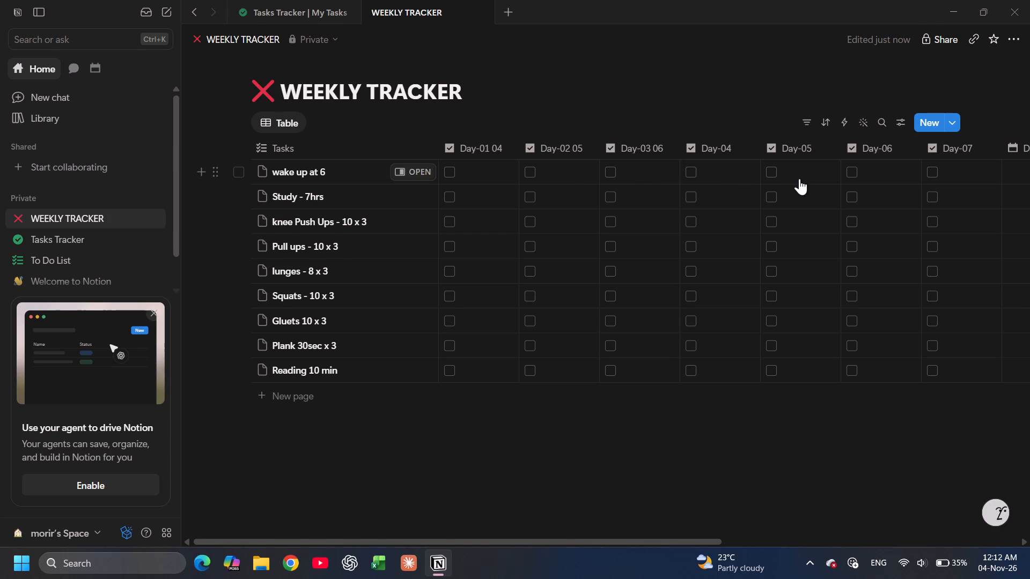
click(887, 148)
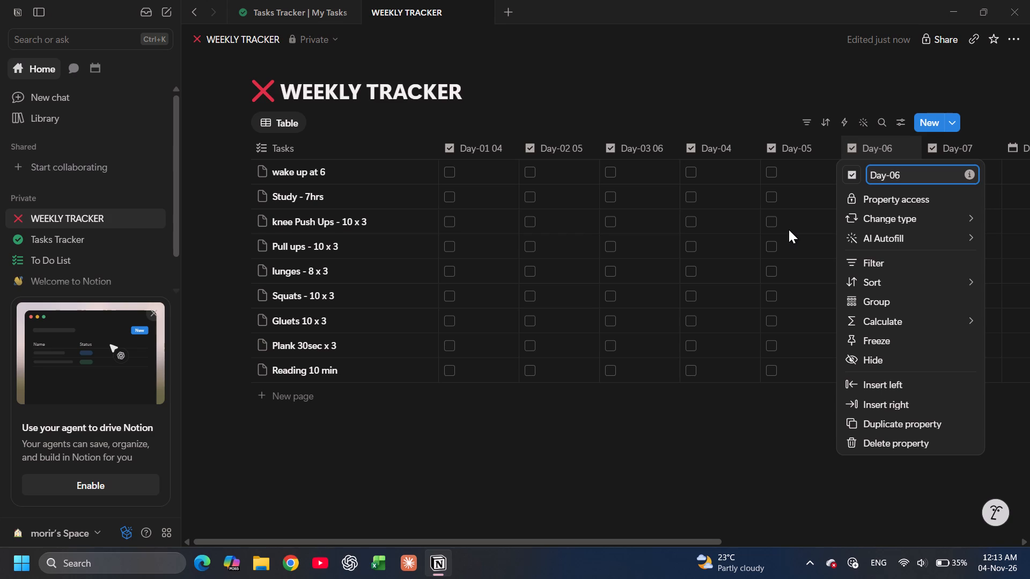
click(846, 434)
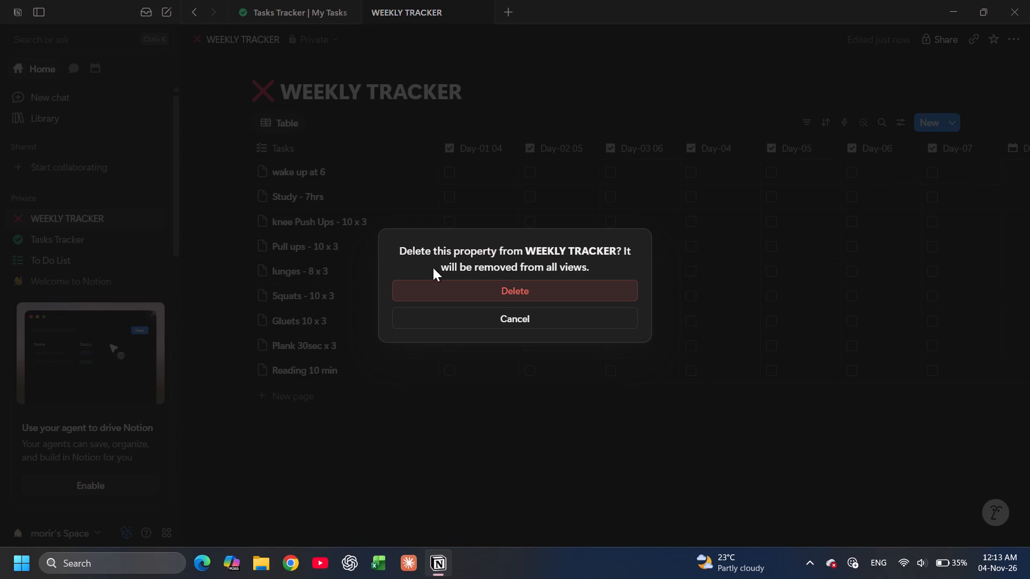
click(453, 290)
click(894, 149)
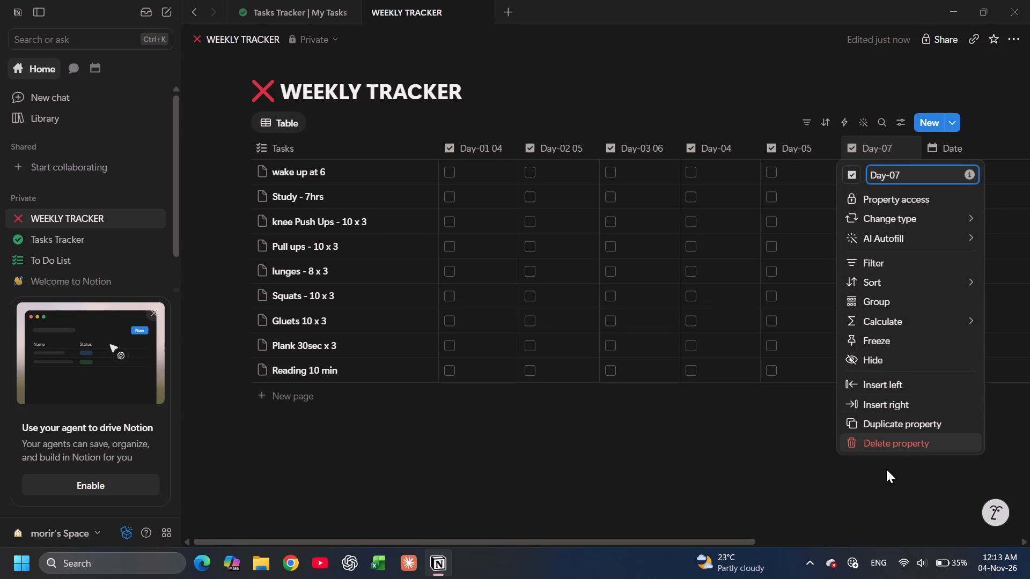
click(882, 448)
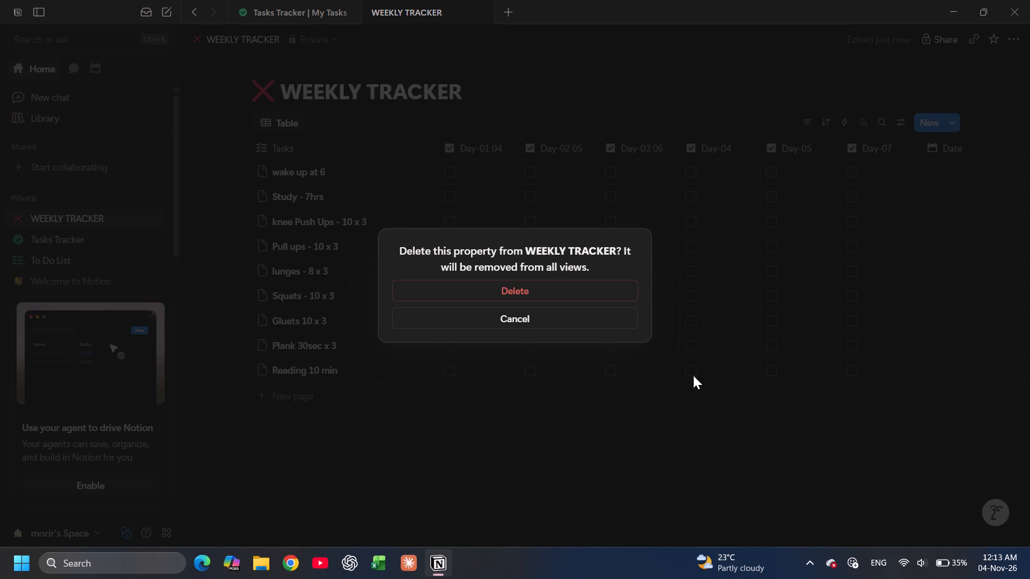
key(Return)
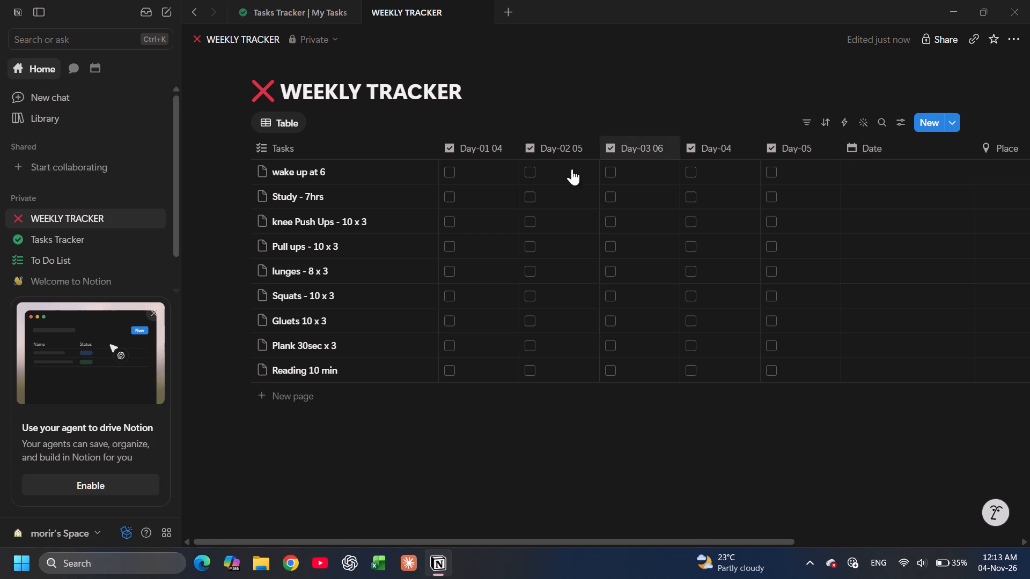
Rename the Day-04 column by adding 06 after its name, with several spaces in between.
click(498, 151)
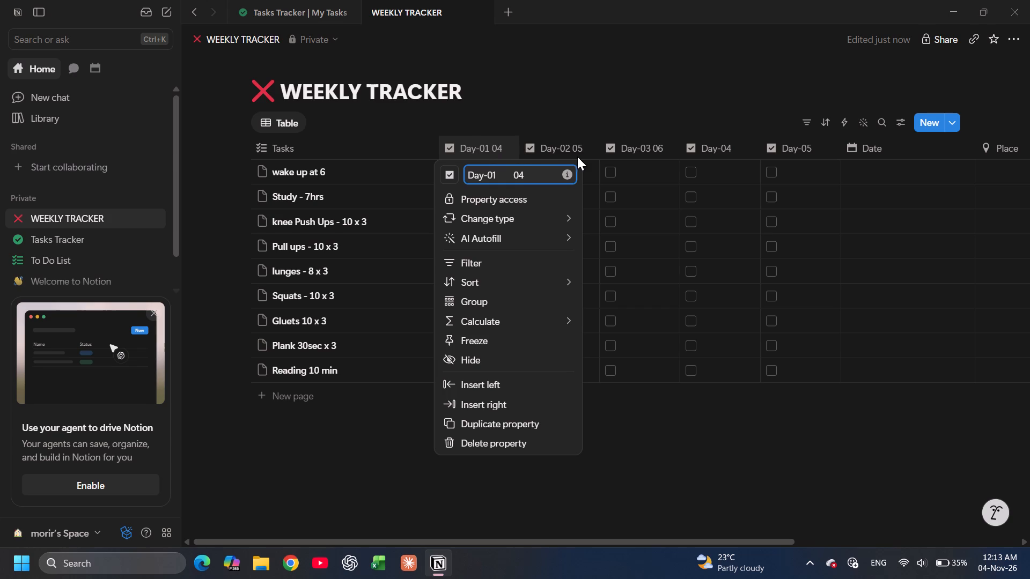
click(743, 146)
click(743, 146)
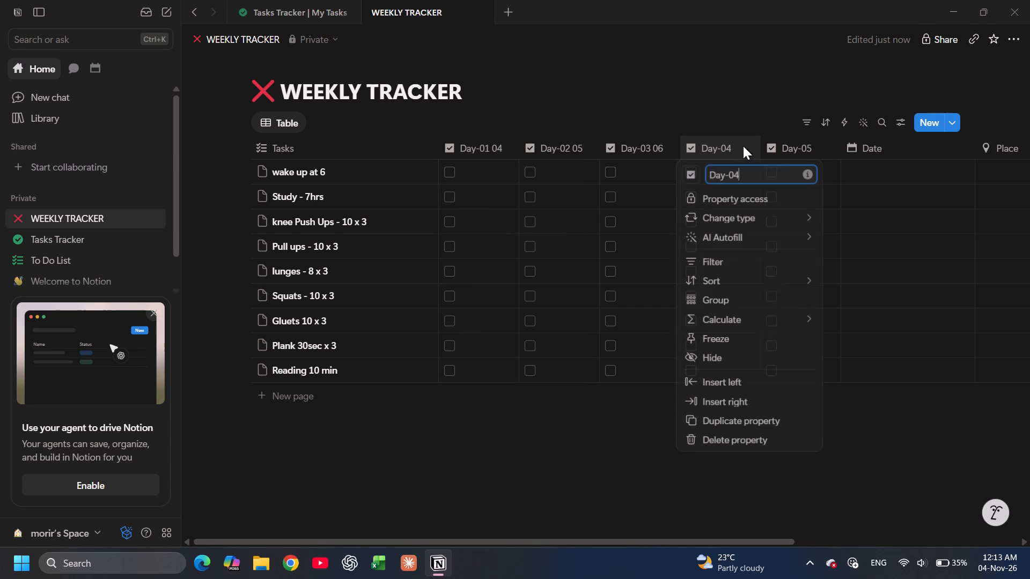
key(space)
key(space)
key(space)
key(space)
key(space)
key(space)
key(space)
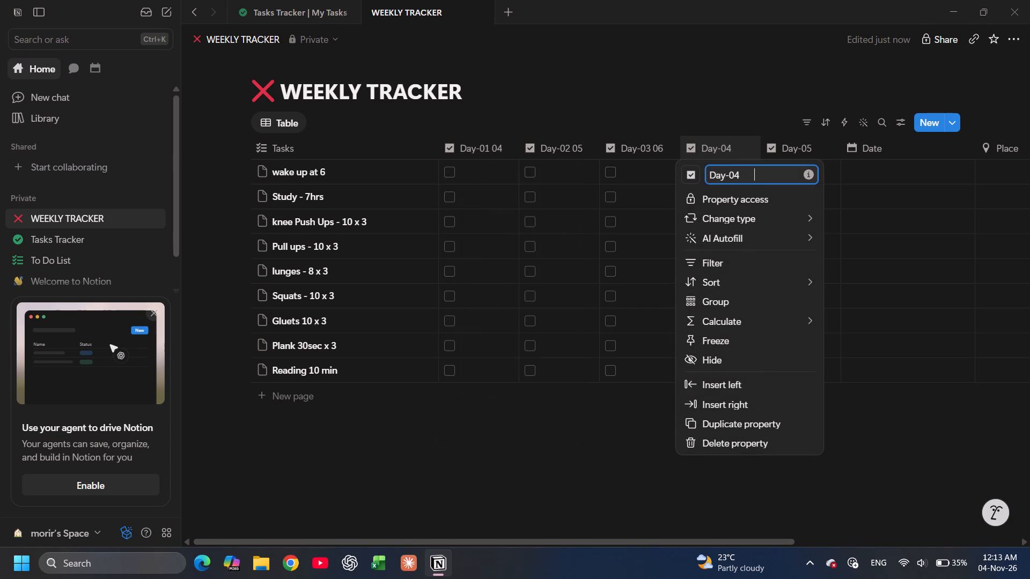
key(space)
key(space)
text(06)
click(803, 143)
Change the number after the Day-04 column's name to 07.
click(755, 154)
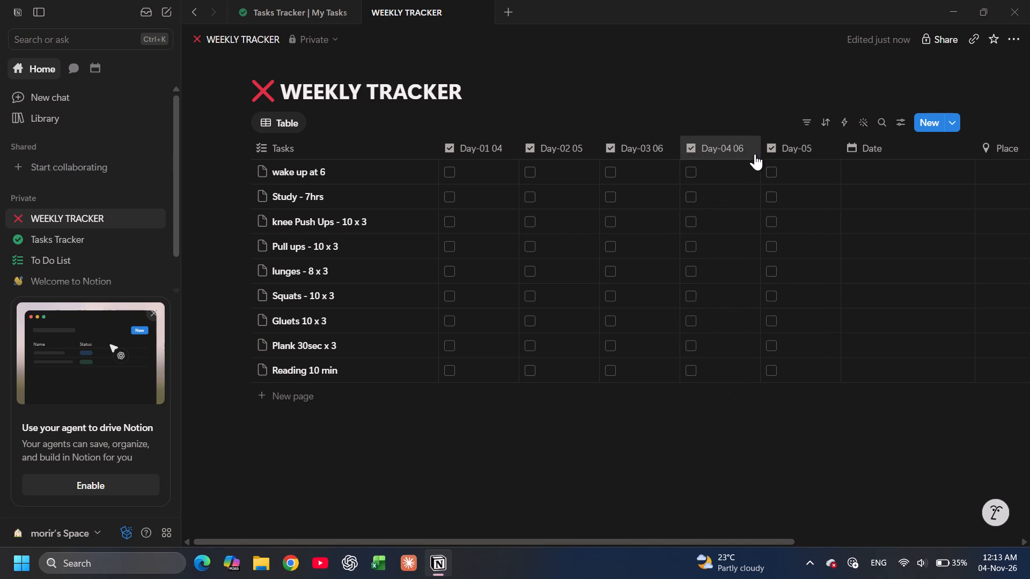
key(BackSpace)
key(7)
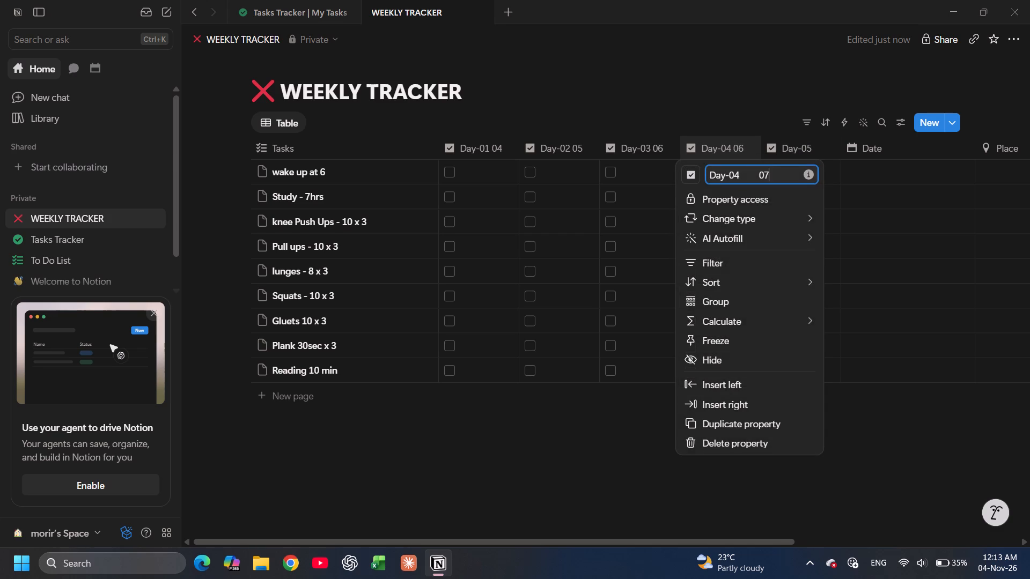
key(Return)
click(836, 141)
Rename the Day-05 column by adding 08 after its name, with several spaces in between.
click(830, 143)
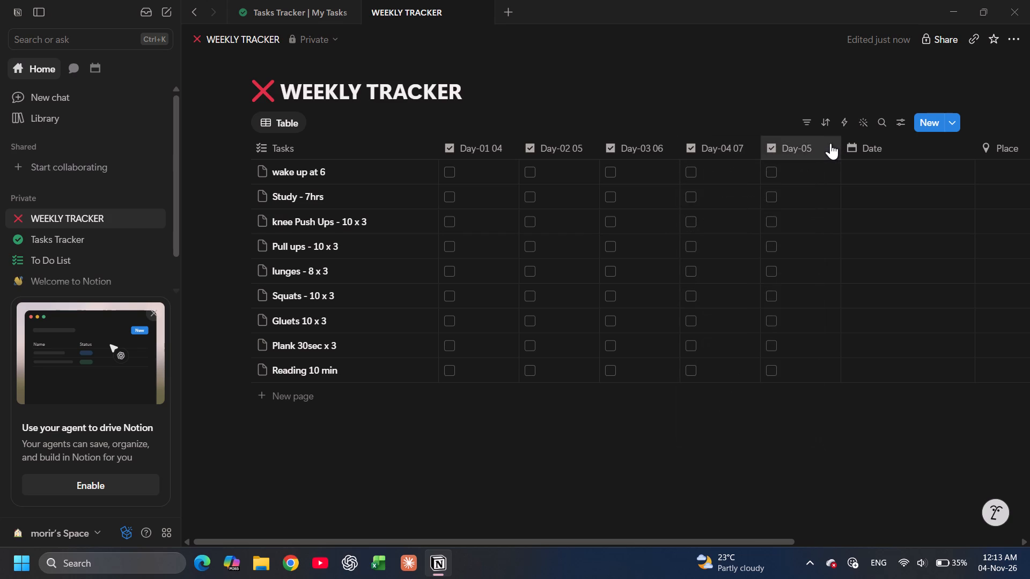
key(space)
key(space)
key(space)
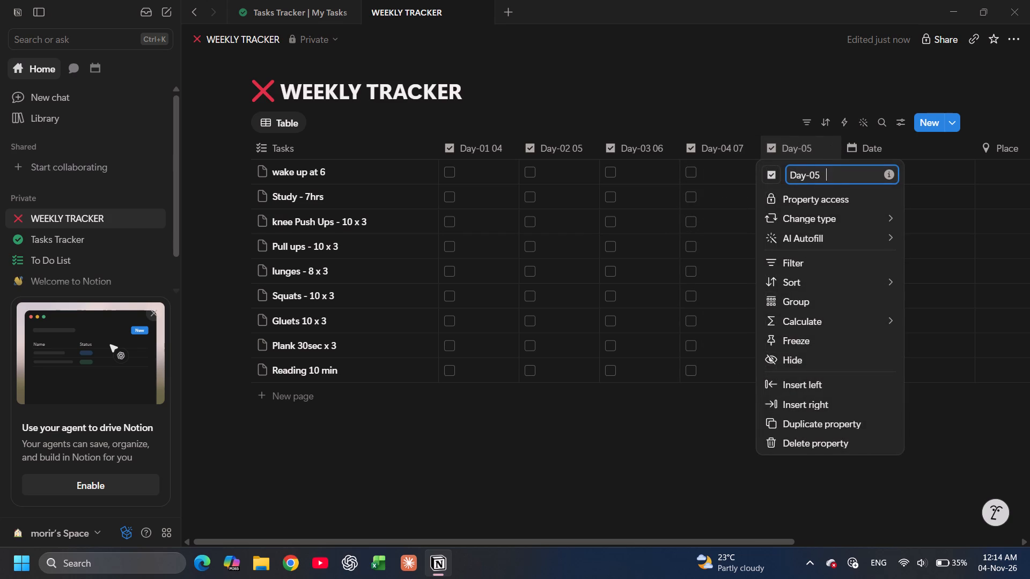
key(space)
key(0)
key(8)
key(Return)
click(652, 391)
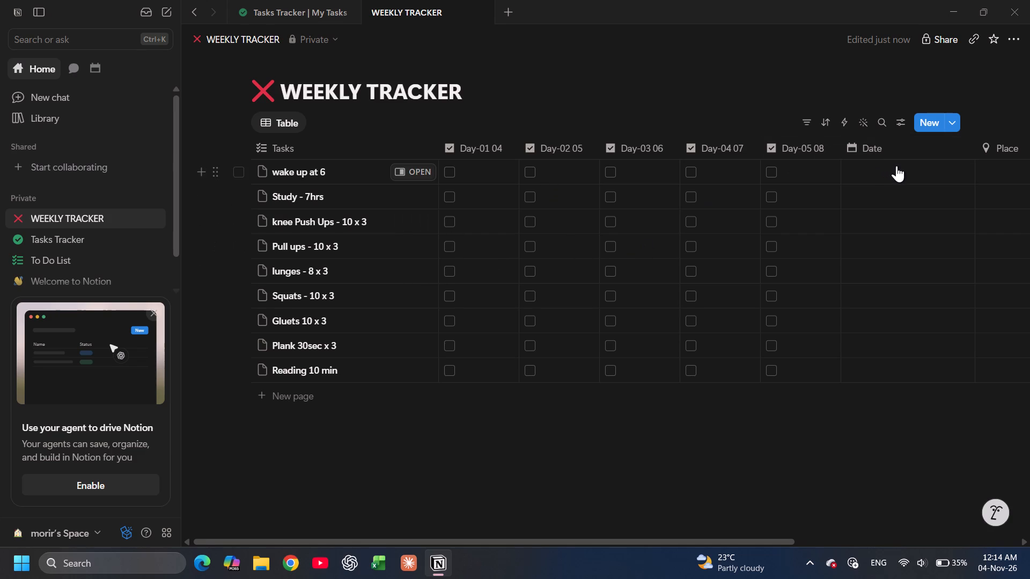
Look across the full width of the WEEKLY TRACKER table, including the Date, Place and Status columns.
scroll(998, 153, left, 3)
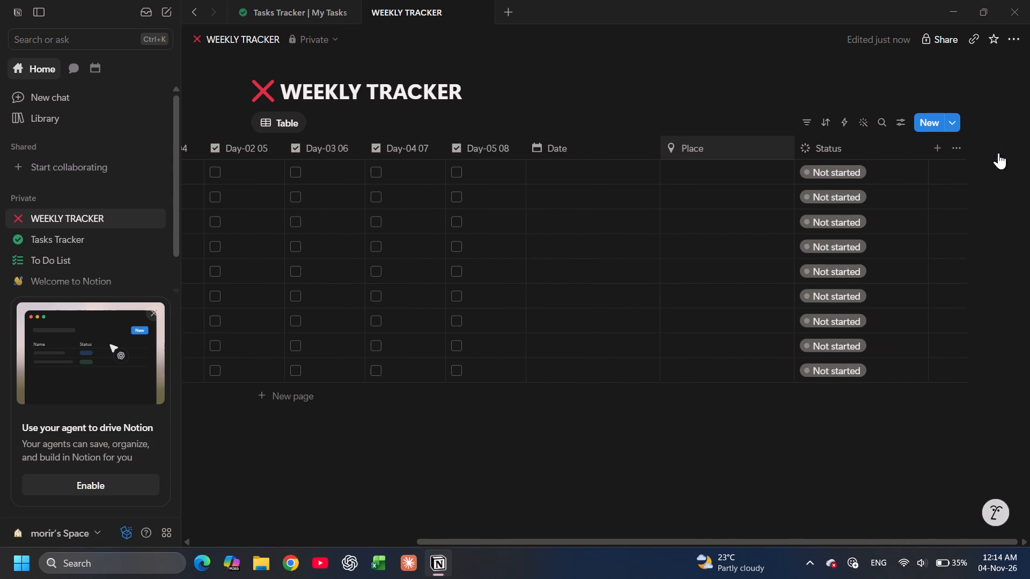
scroll(998, 153, left, 2)
scroll(874, 146, right, 8)
scroll(874, 146, left, 6)
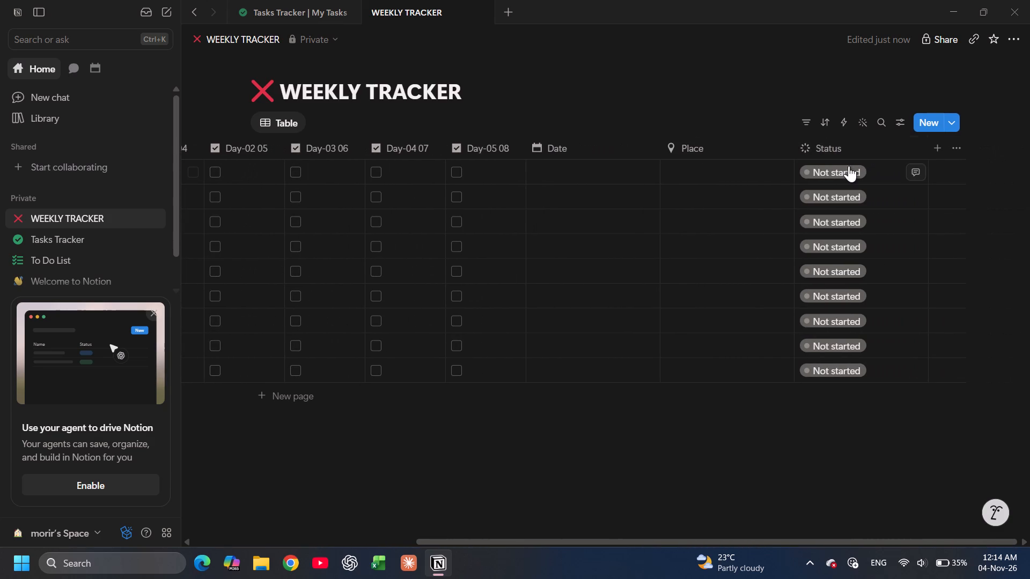
scroll(762, 179, right, 6)
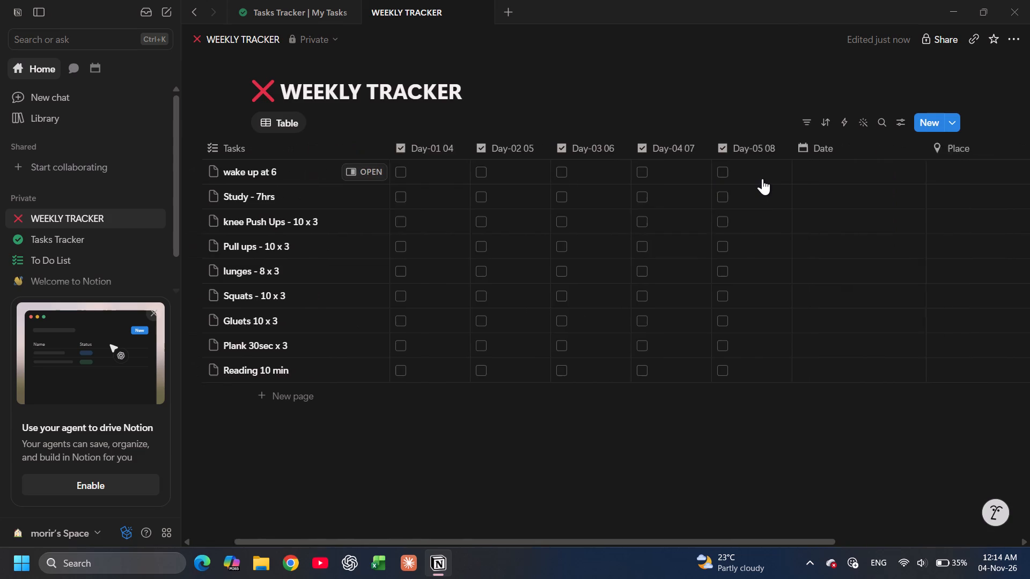
scroll(762, 179, right, 2)
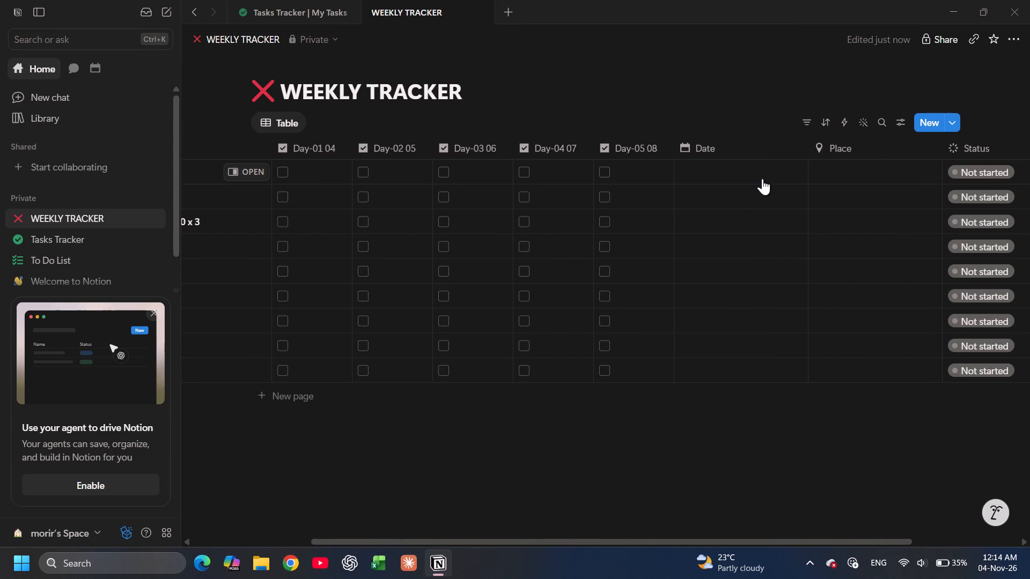
scroll(762, 179, right, 1)
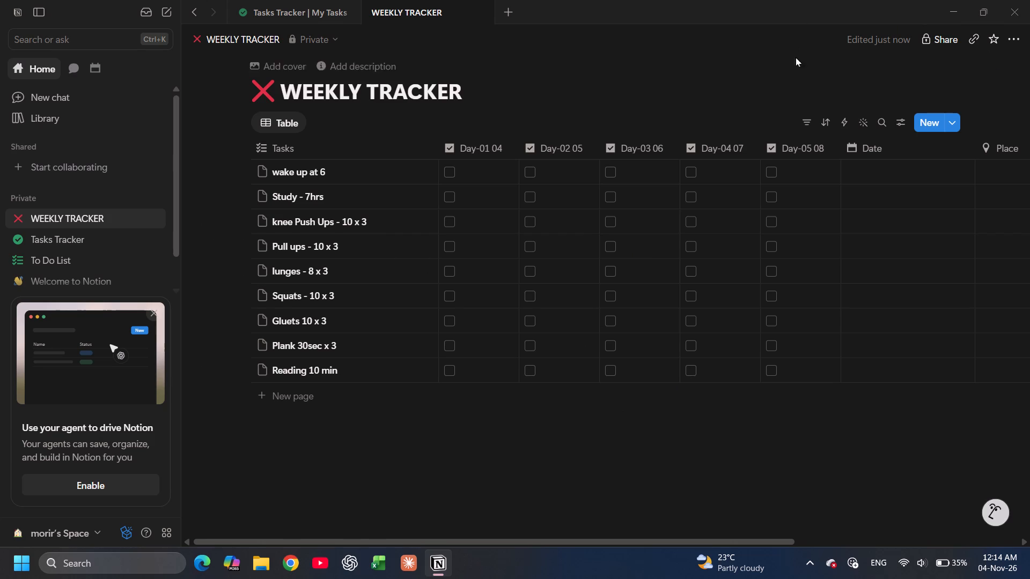
Open the Tasks Tracker page.
click(1007, 35)
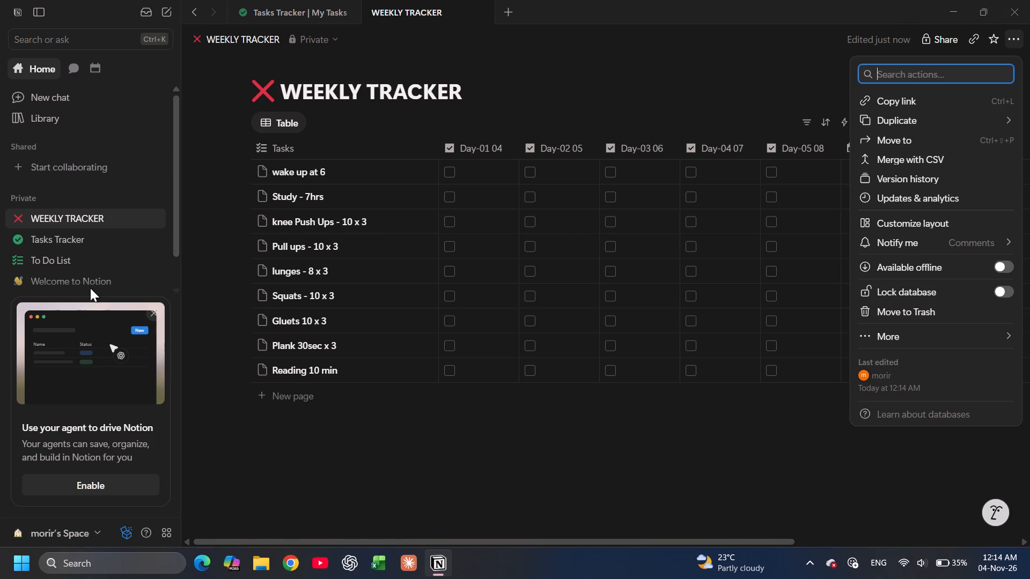
click(83, 247)
click(87, 251)
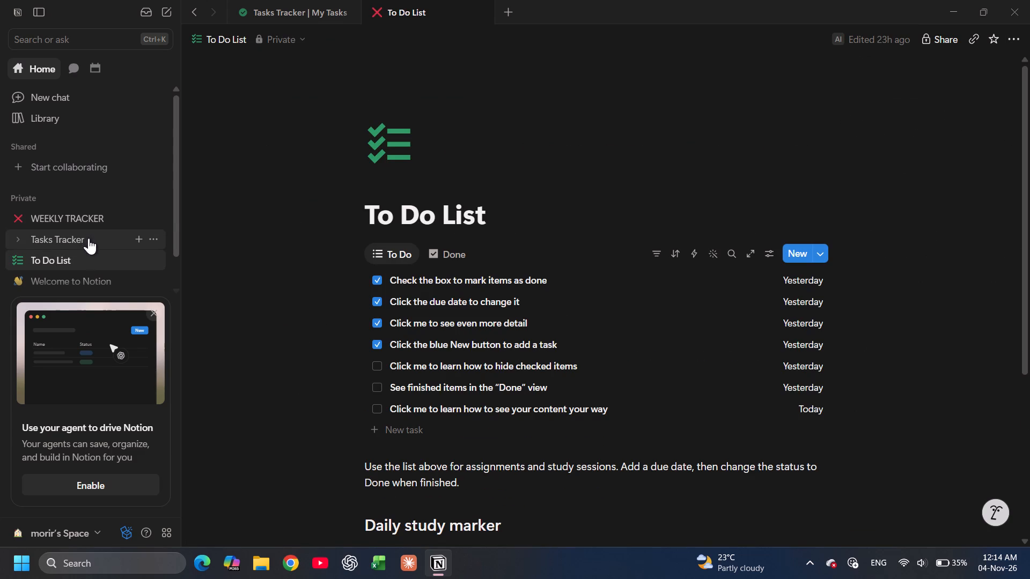
click(89, 239)
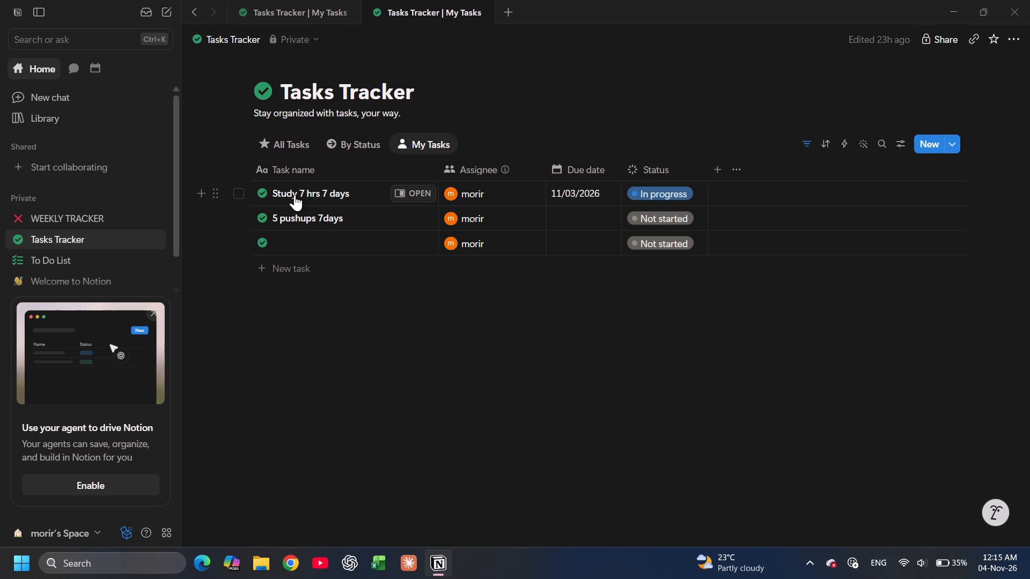
Clear the name of the "Study 7 hrs 7 days" task.
click(352, 196)
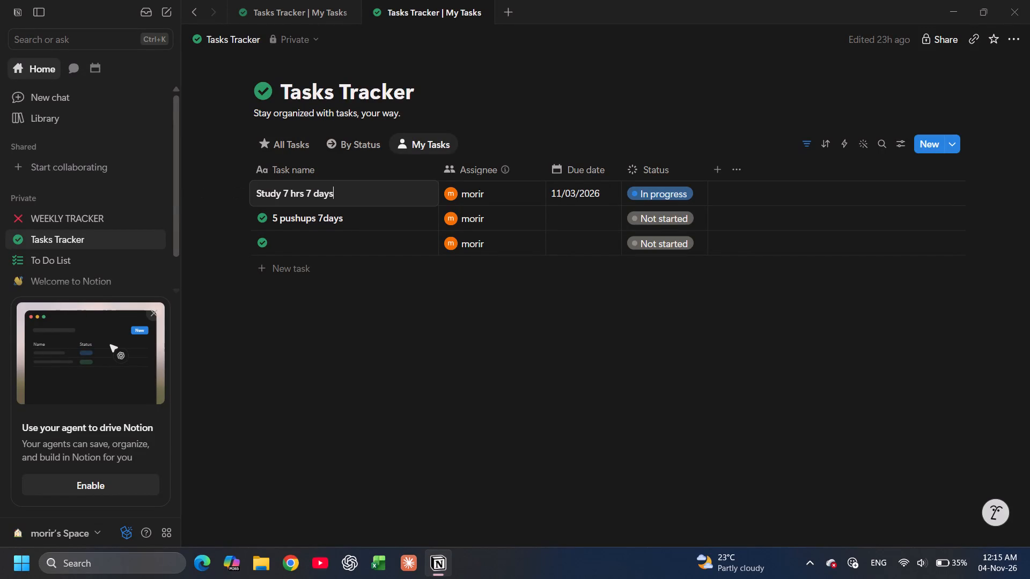
key(BackSpace)
key(BackSpace)
key(BackSpace)
key(BackSpace)
key(BackSpace)
key(BackSpace)
key(BackSpace)
key(BackSpace)
key(BackSpace)
key(BackSpace)
key(BackSpace)
key(BackSpace)
key(BackSpace)
key(BackSpace)
key(BackSpace)
key(BackSpace)
key(BackSpace)
key(BackSpace)
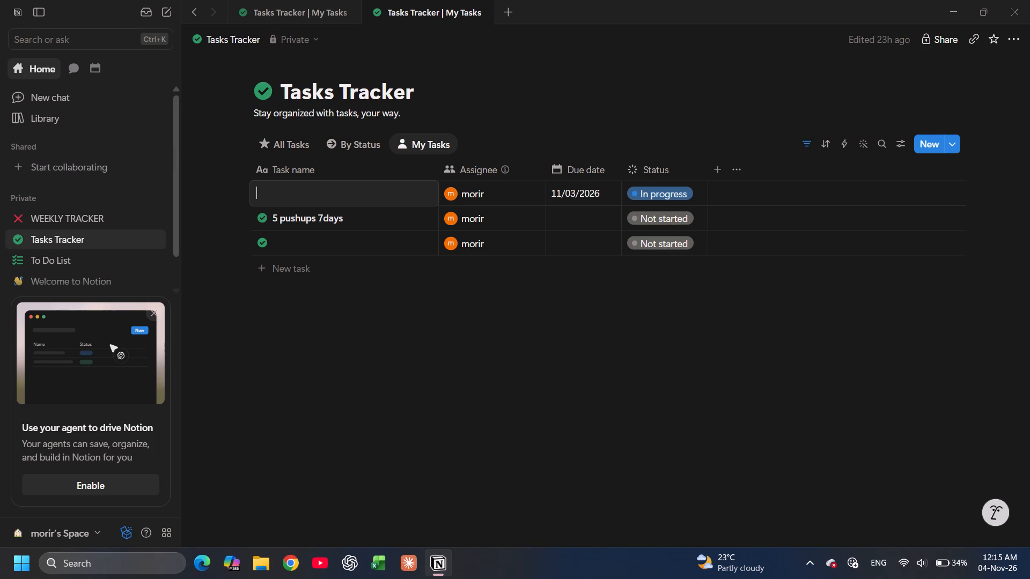
key(space)
key(BackSpace)
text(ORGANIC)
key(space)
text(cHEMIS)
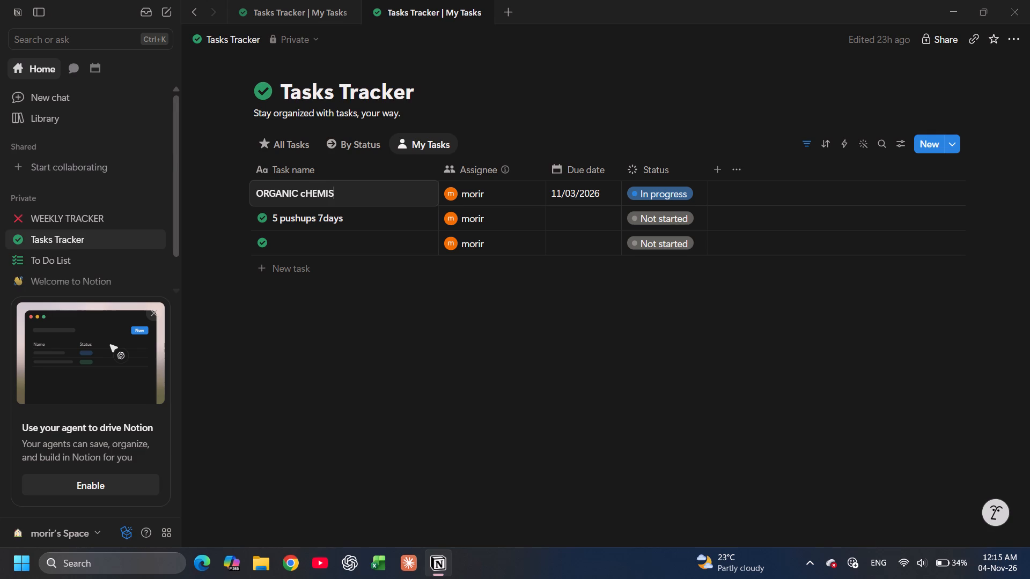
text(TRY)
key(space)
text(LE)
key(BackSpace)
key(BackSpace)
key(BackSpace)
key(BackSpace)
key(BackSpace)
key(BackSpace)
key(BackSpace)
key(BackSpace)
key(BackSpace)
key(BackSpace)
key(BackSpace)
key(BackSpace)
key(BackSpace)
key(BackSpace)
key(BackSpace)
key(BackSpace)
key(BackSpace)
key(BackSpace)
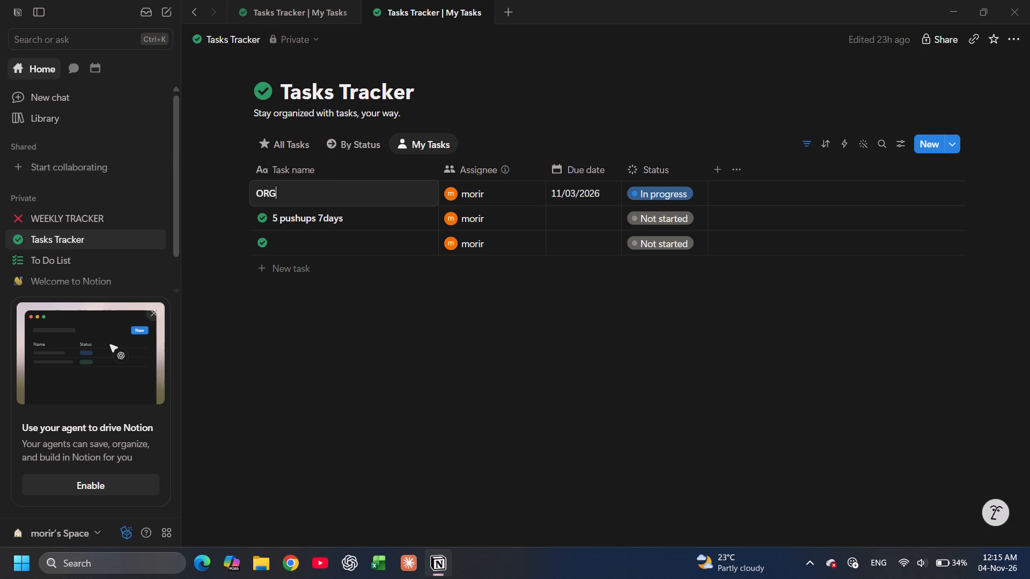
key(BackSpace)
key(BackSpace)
Name the first task in My Tasks "Organic Chemistry- Lecture", ending with a space.
text(rganic)
key(space)
key(j)
key(BackSpace)
text(hemistry)
key(space)
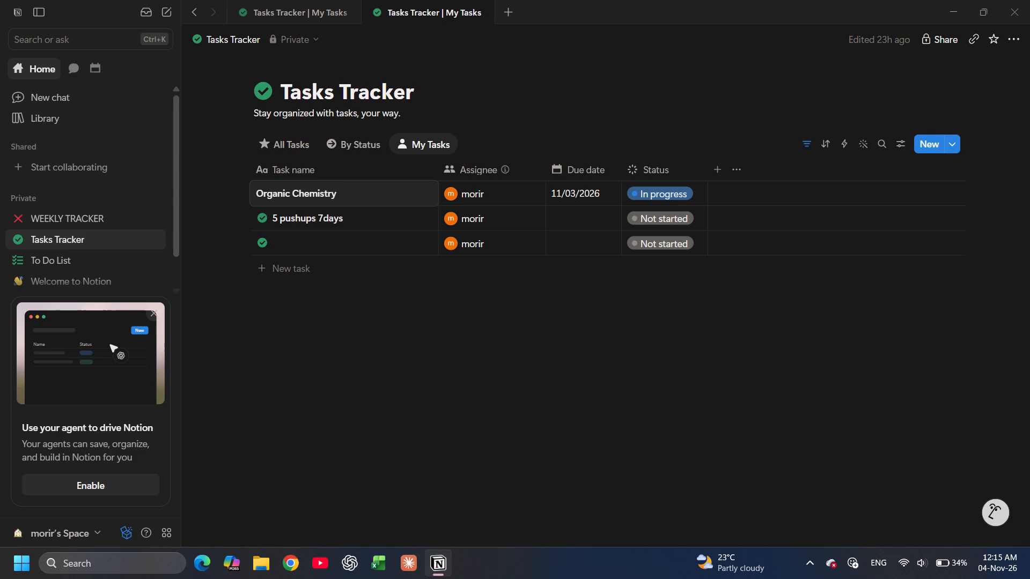
key(BackSpace)
text(-)
key(space)
text(Lecture)
key(space)
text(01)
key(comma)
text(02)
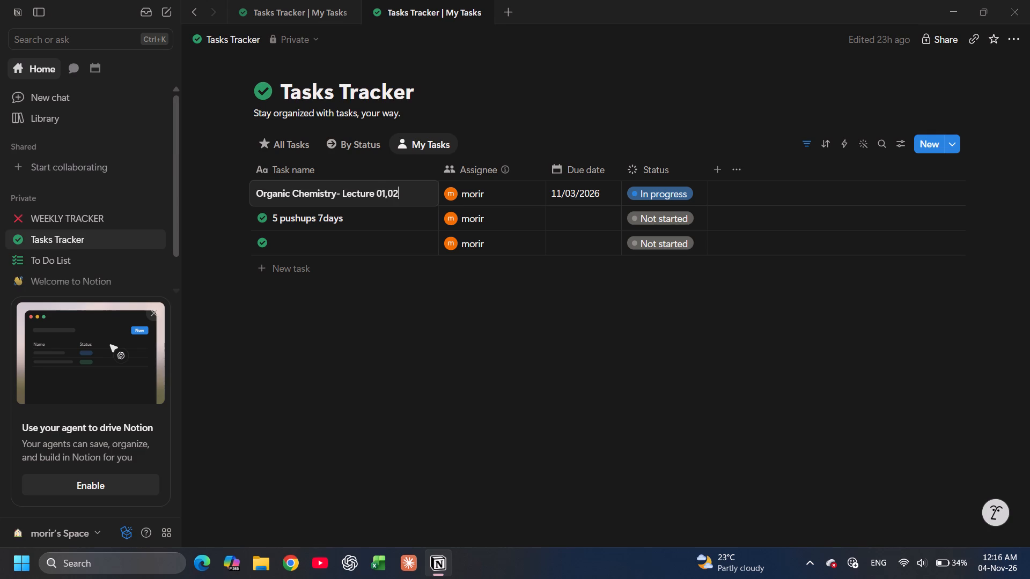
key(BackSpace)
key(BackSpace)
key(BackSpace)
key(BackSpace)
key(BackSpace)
Complete the first task's name by adding "start" after "Lecture".
text(start)
key(Down)
key(Return)
Replace the "5 pushups 7days" task name with "analyze yourself and made a report about yourself".
key(BackSpace)
key(BackSpace)
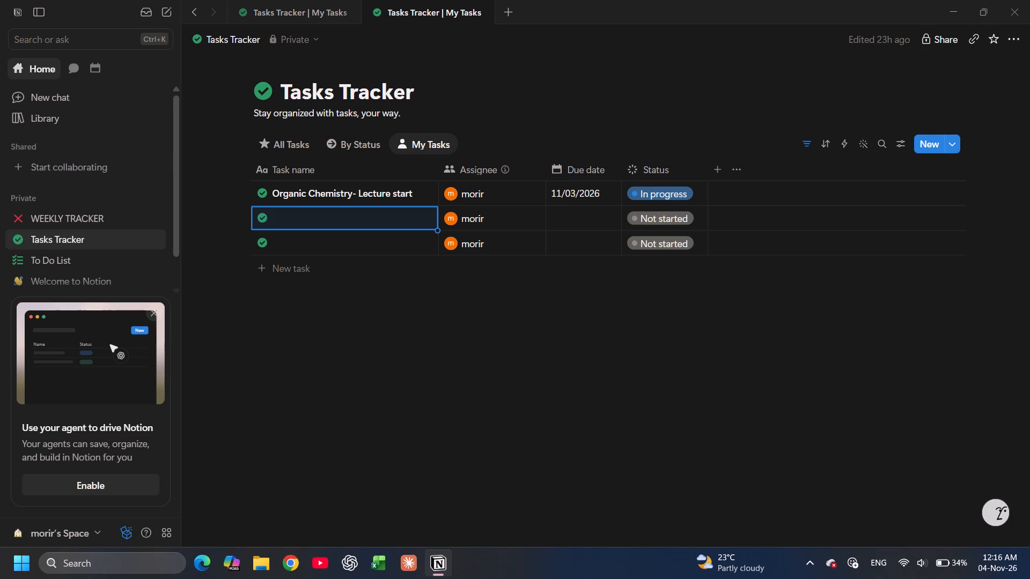
text(analyze)
key(space)
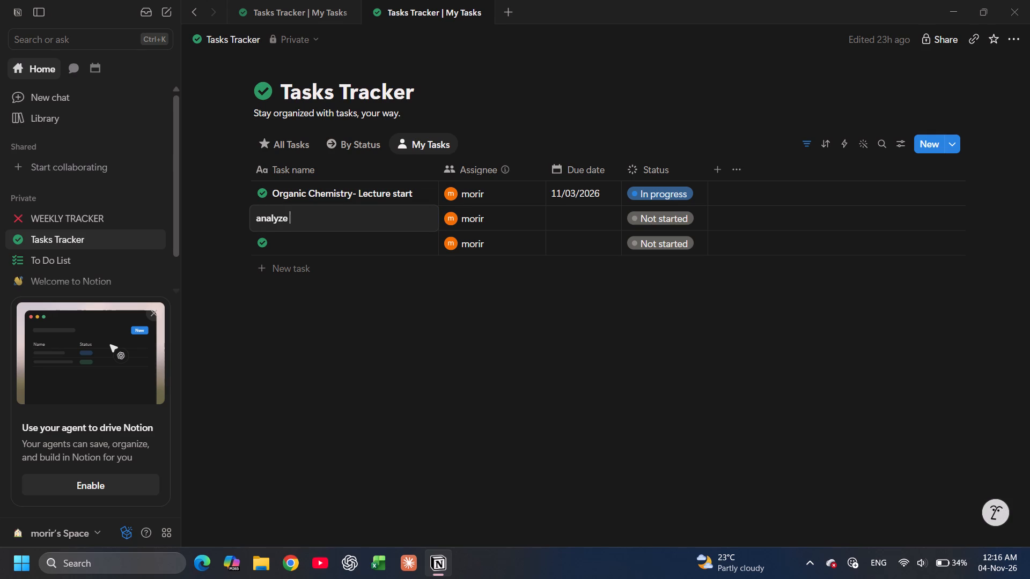
text(yourself)
key(space)
text(and made a reo)
key(BackSpace)
text(port)
key(space)
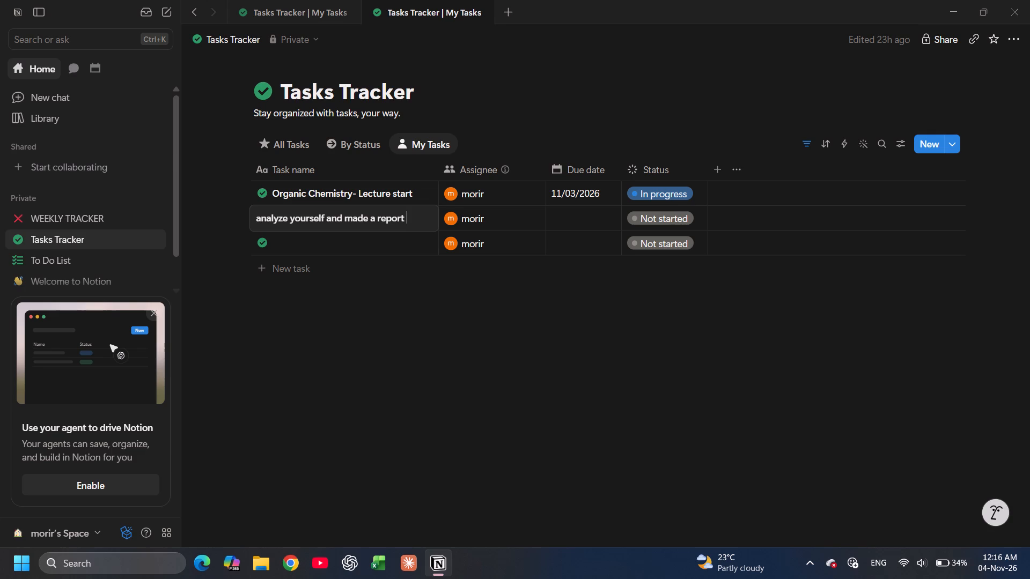
text(ab)
text(out)
key(space)
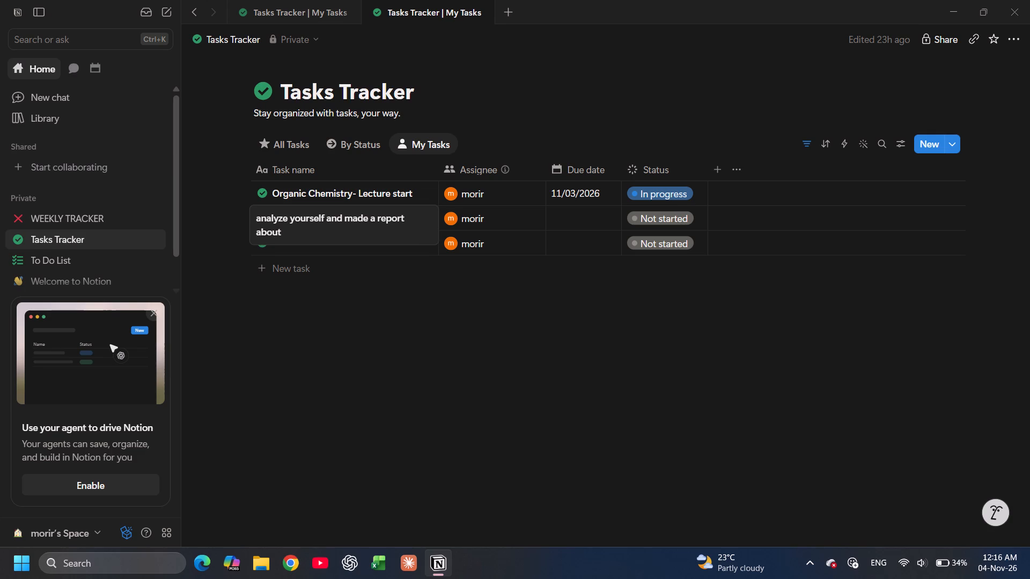
text(yourself)
key(Return)
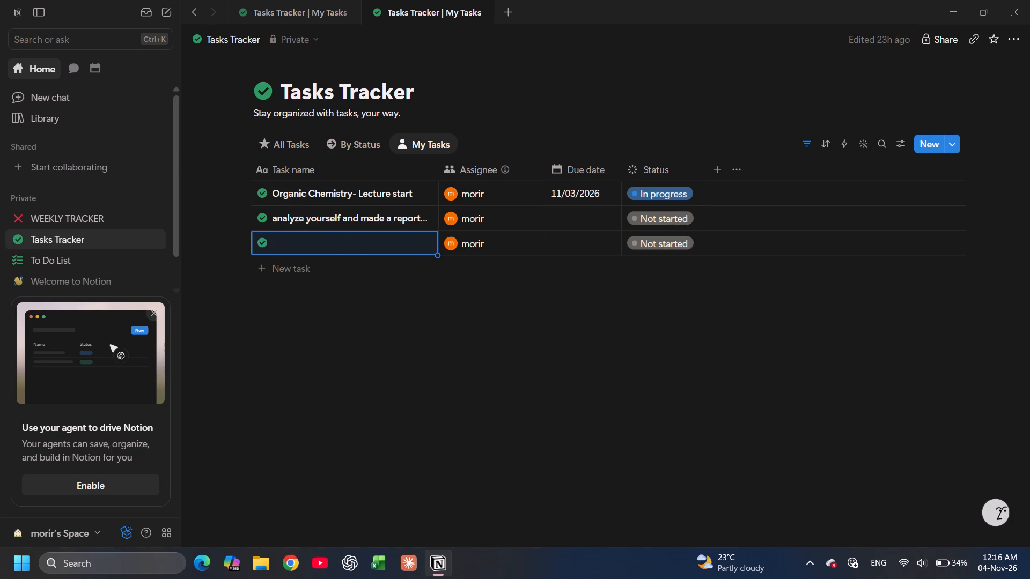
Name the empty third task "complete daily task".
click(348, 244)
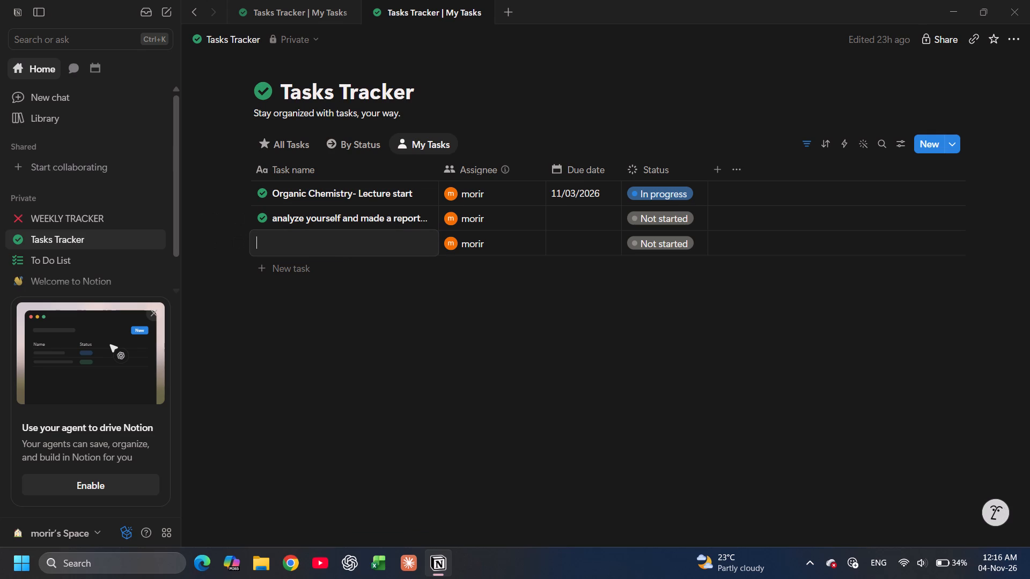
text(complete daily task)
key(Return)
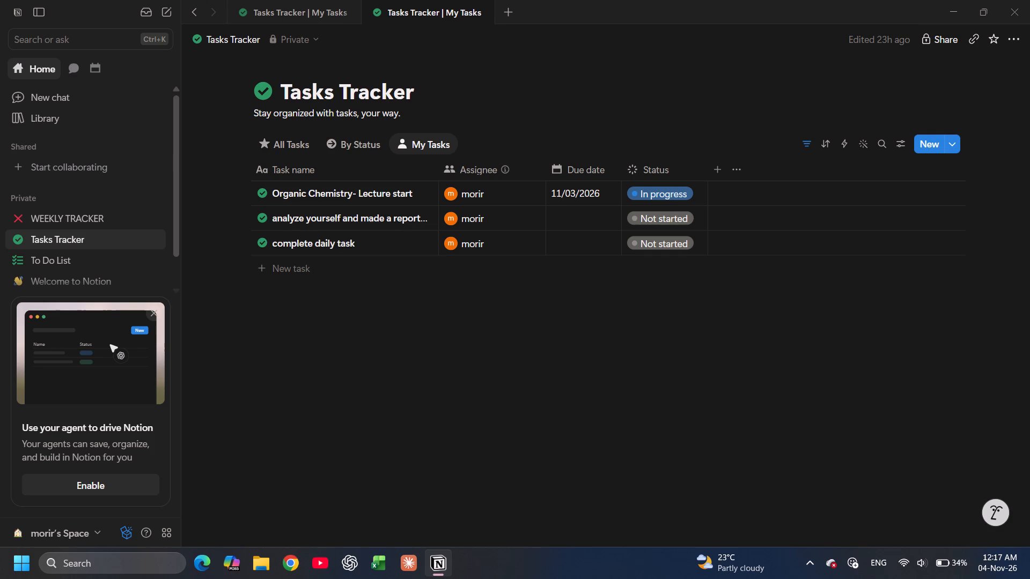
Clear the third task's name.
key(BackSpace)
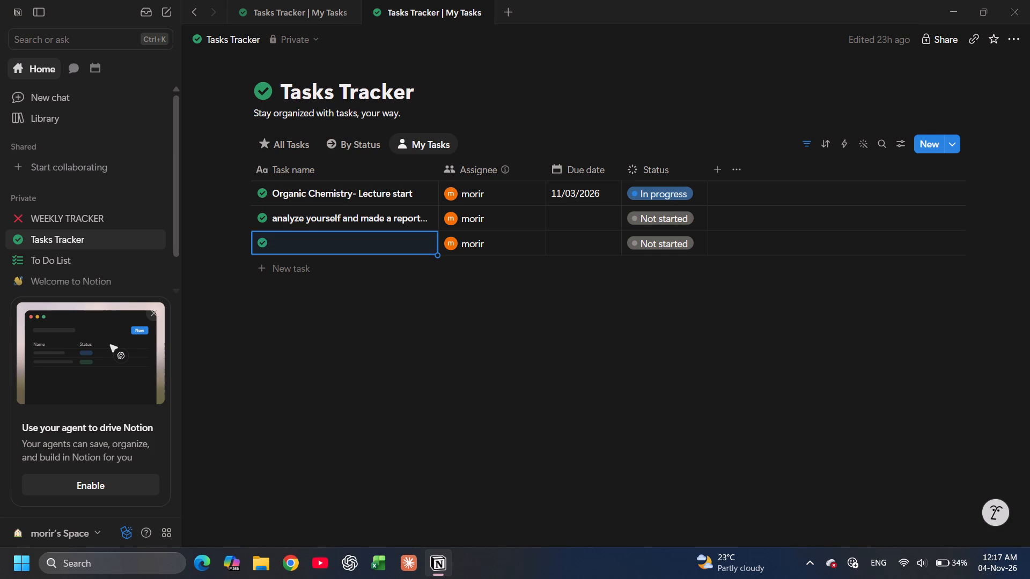
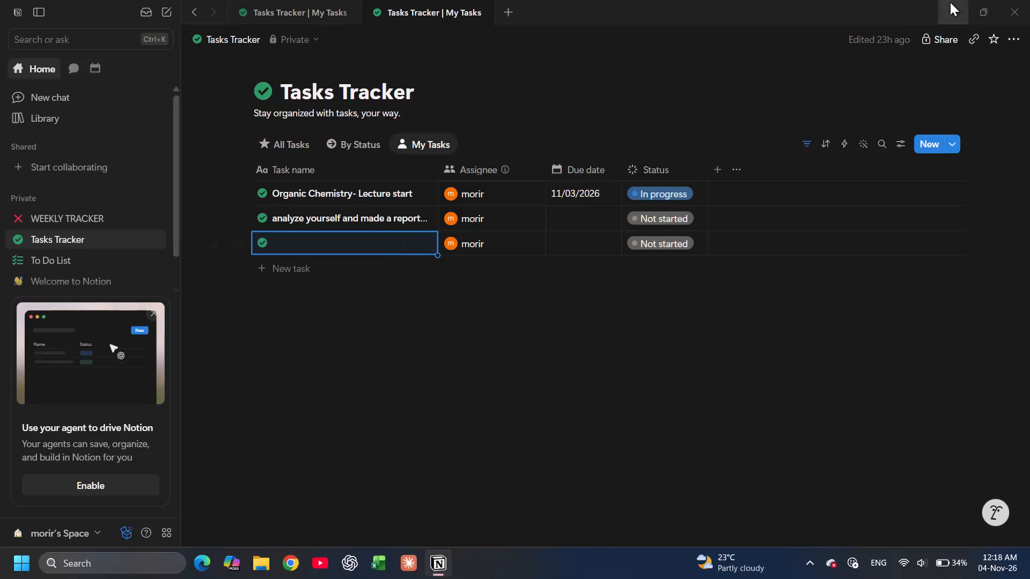
Minimize the Notion window and launch the Kuro app from the desktop.
click(951, 4)
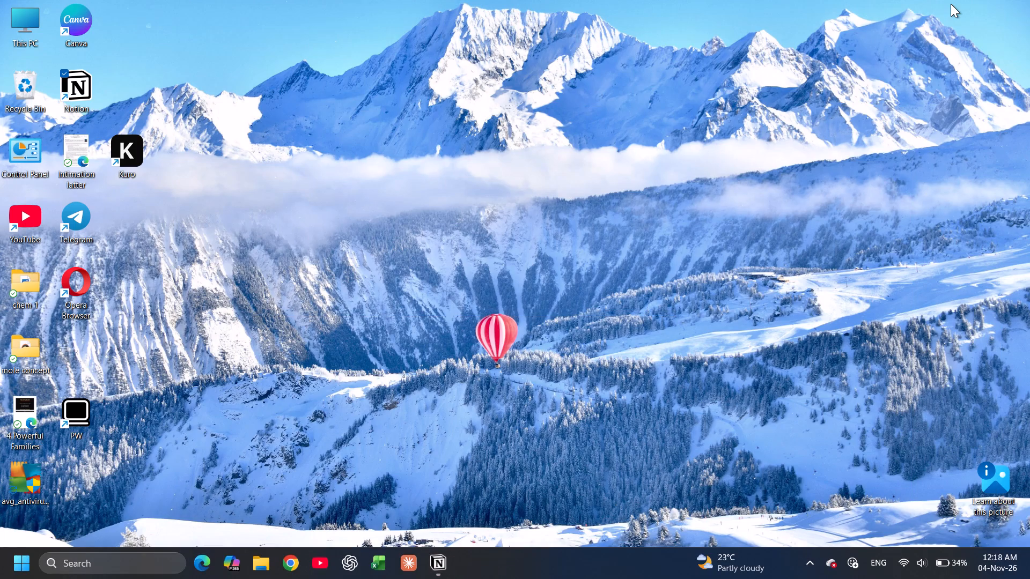
double_click(132, 143)
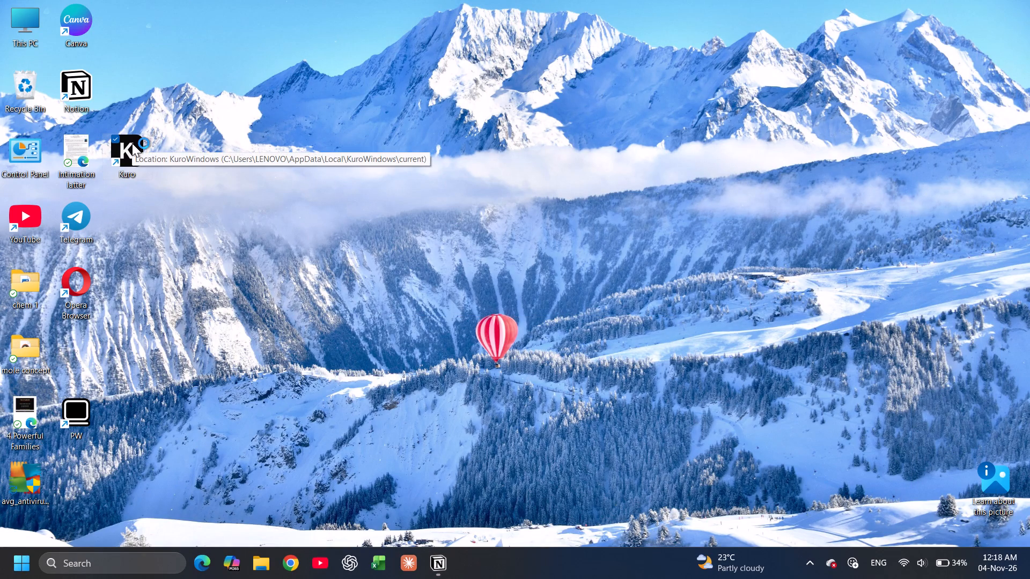